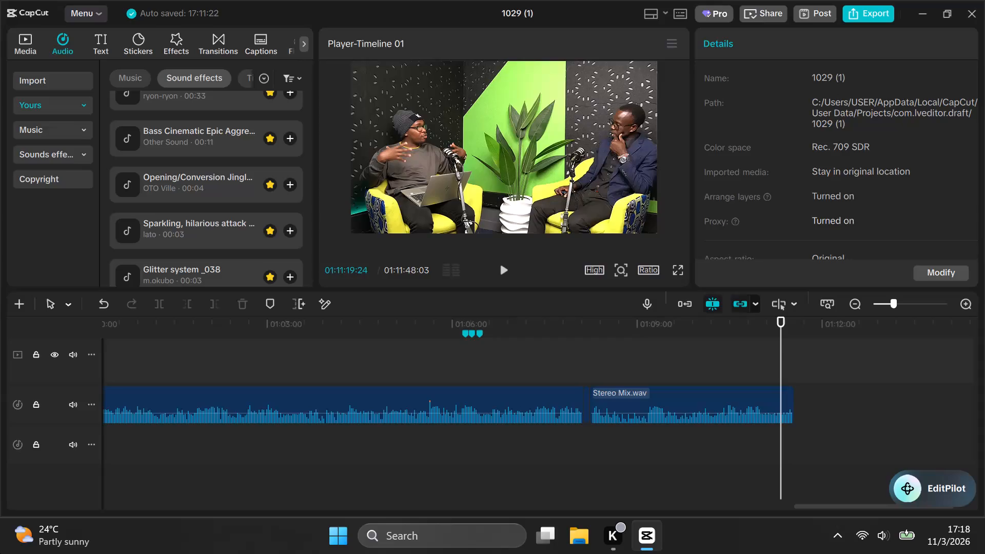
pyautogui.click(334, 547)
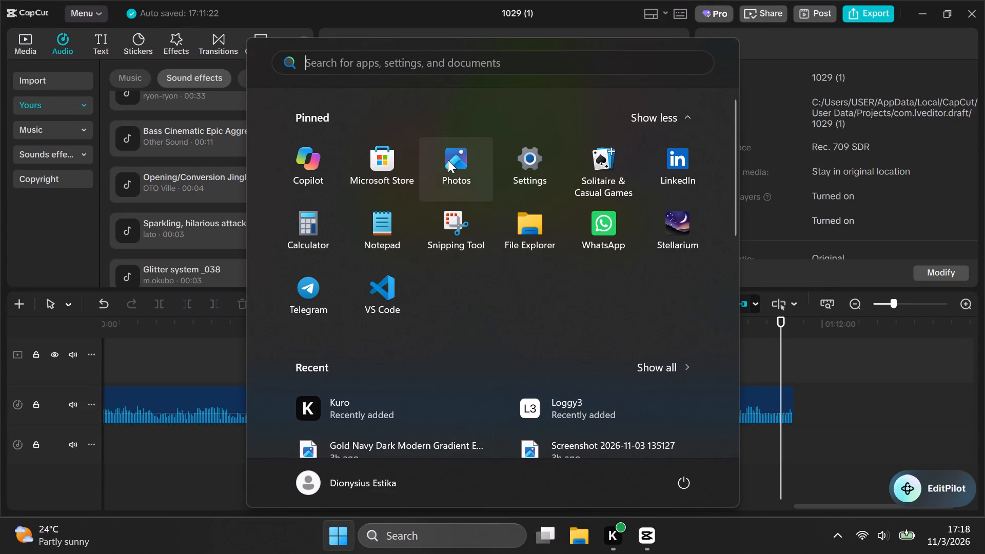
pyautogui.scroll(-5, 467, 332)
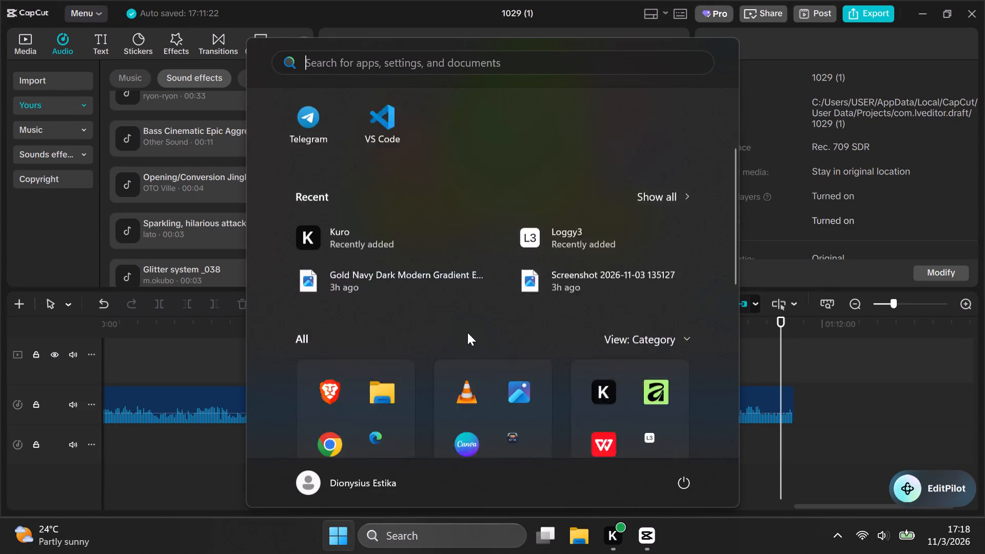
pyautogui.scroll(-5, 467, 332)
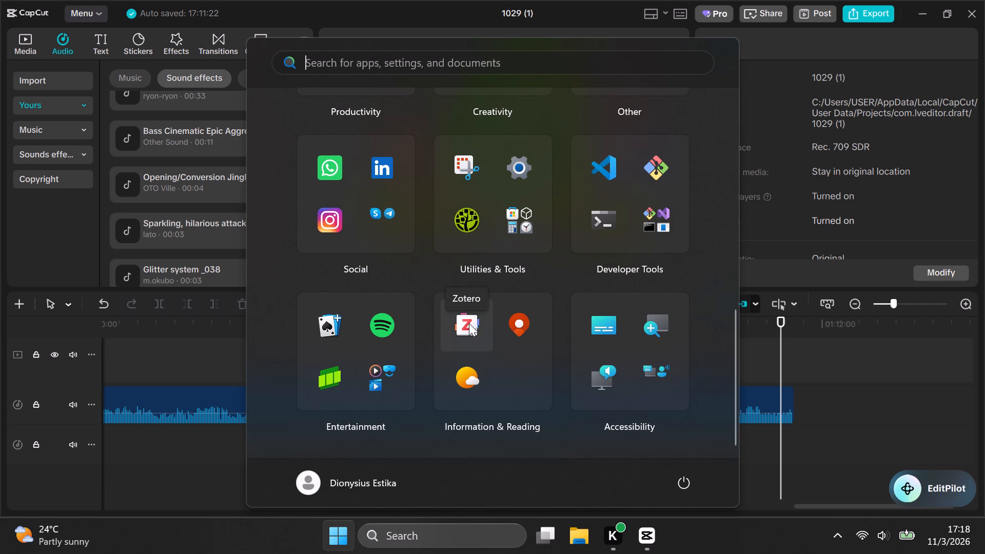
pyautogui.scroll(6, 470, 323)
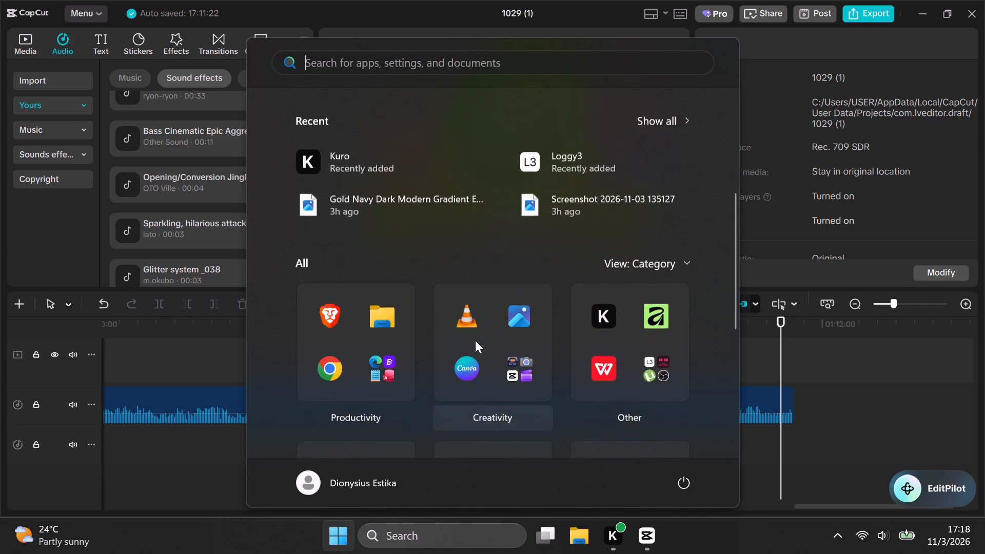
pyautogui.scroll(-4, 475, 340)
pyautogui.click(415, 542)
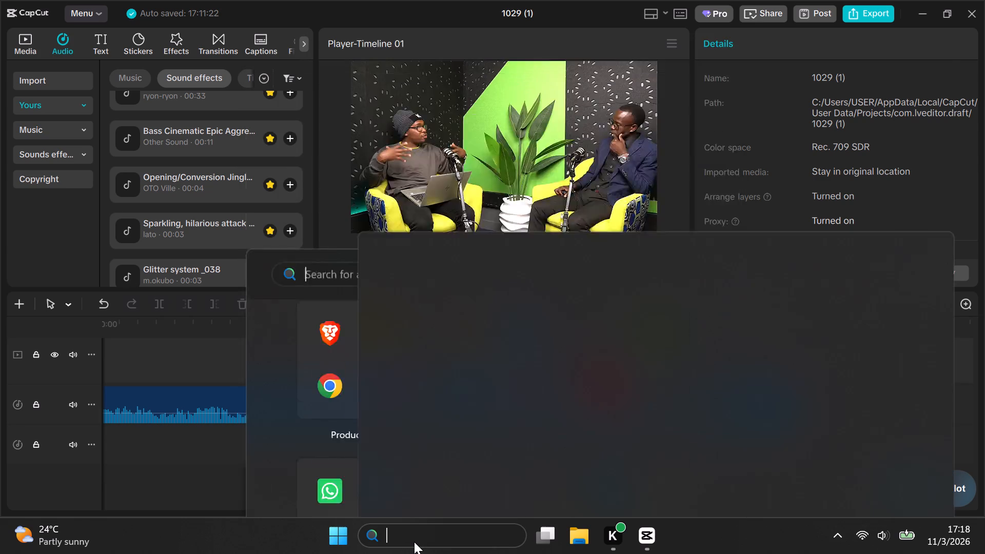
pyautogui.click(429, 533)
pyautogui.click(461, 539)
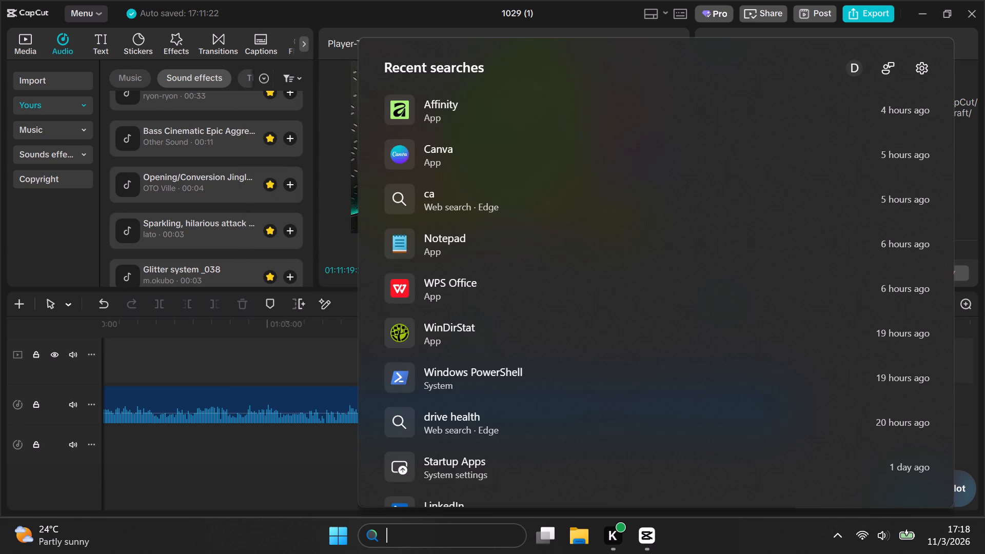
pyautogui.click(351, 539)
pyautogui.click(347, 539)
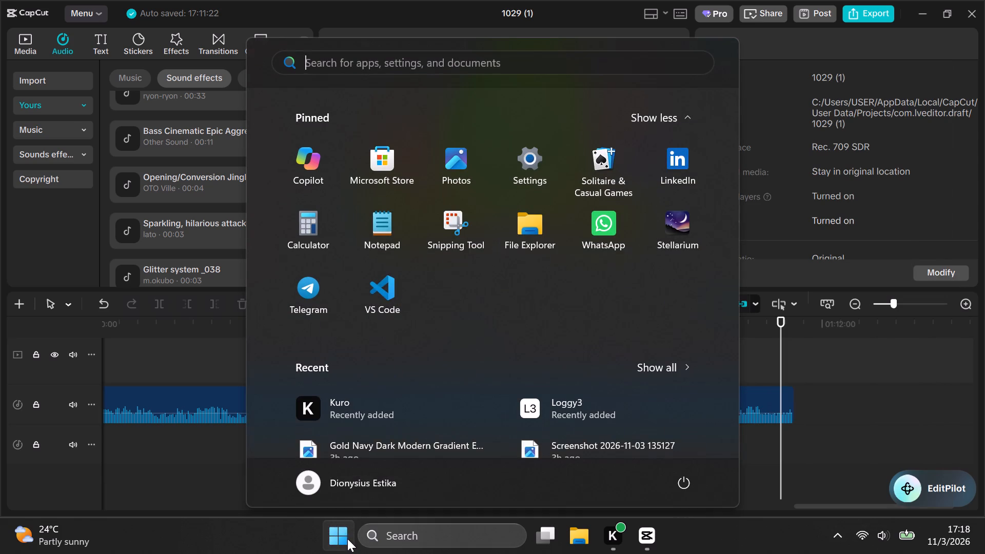
# Search the computer for "CANVA" and open the Canva app.
pyautogui.click(393, 533)
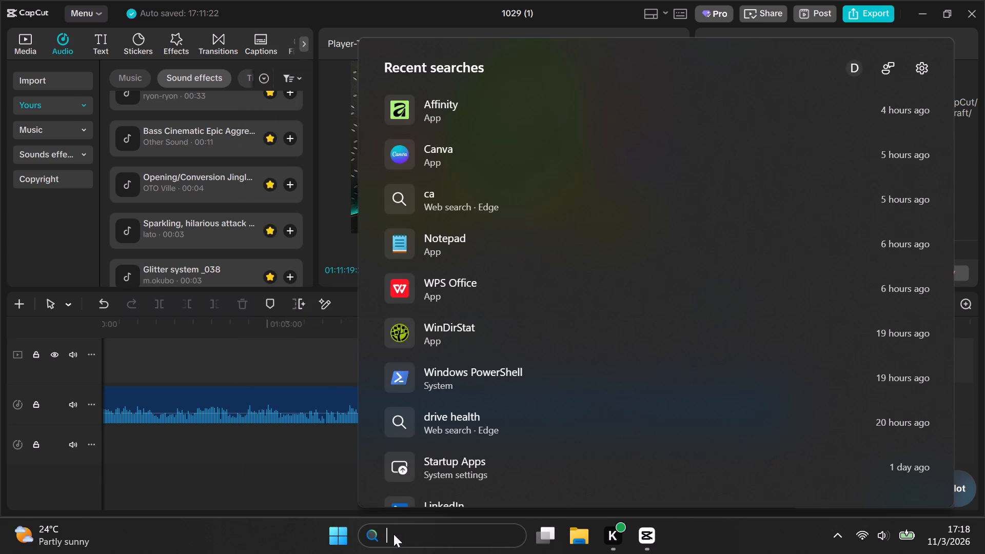
pyautogui.press('c')
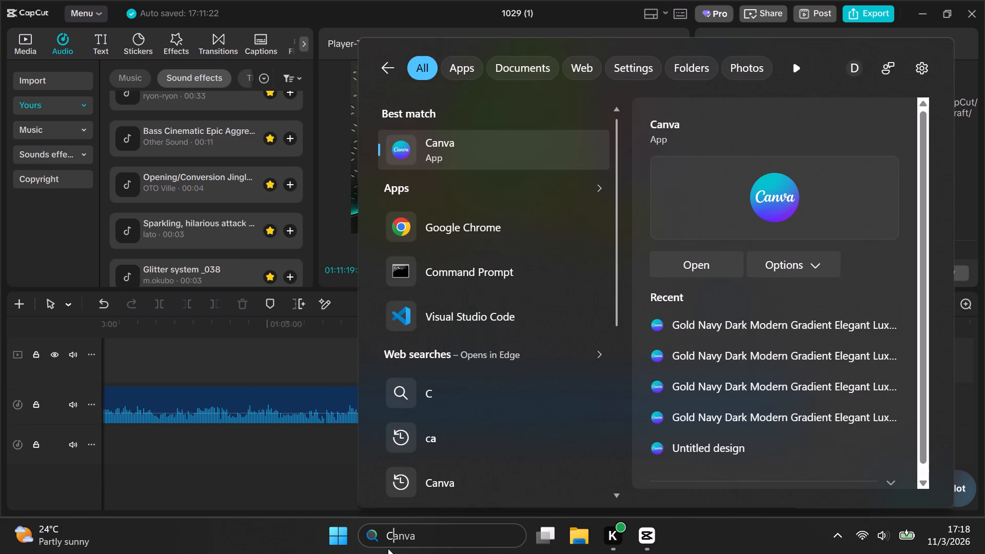
pyautogui.press('a')
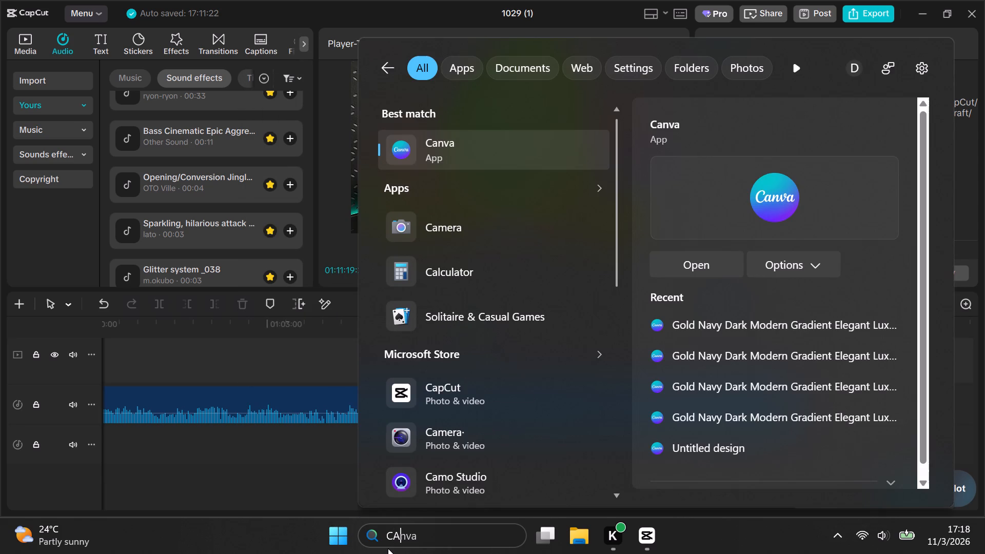
pyautogui.write('NVA')
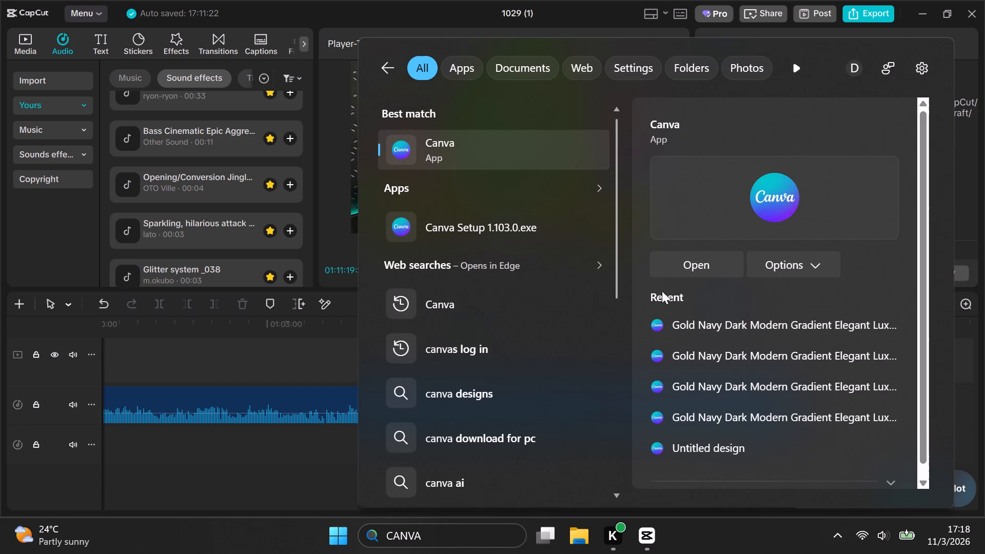
pyautogui.click(682, 267)
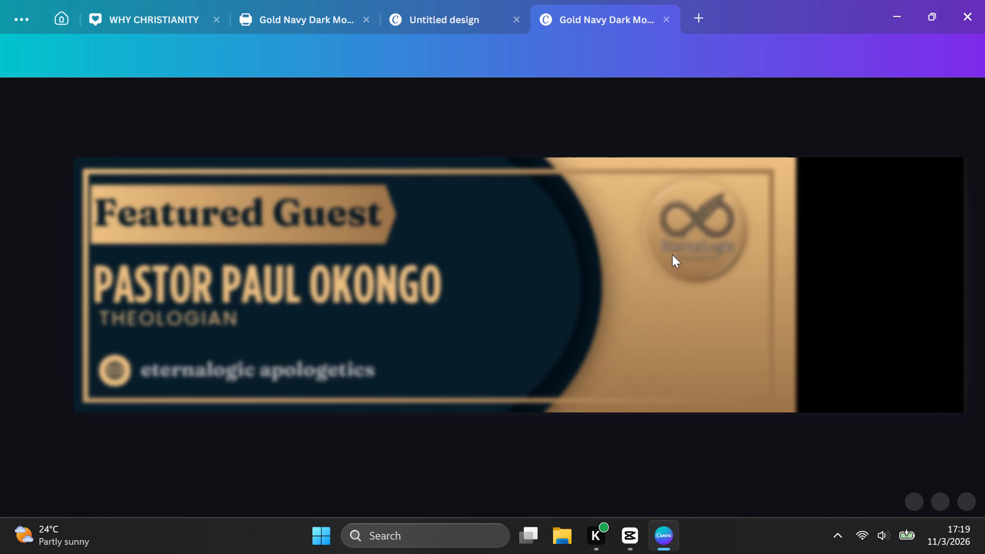
# Close all four open design tabs, including WHY CHRISTIANITY and Untitled design, leaving only the home page.
pyautogui.click(482, 23)
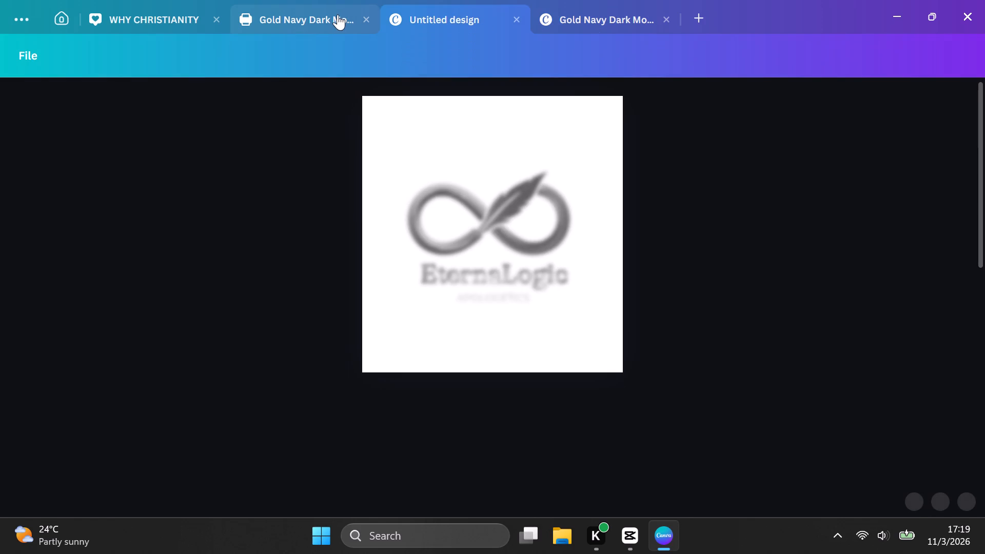
pyautogui.click(667, 16)
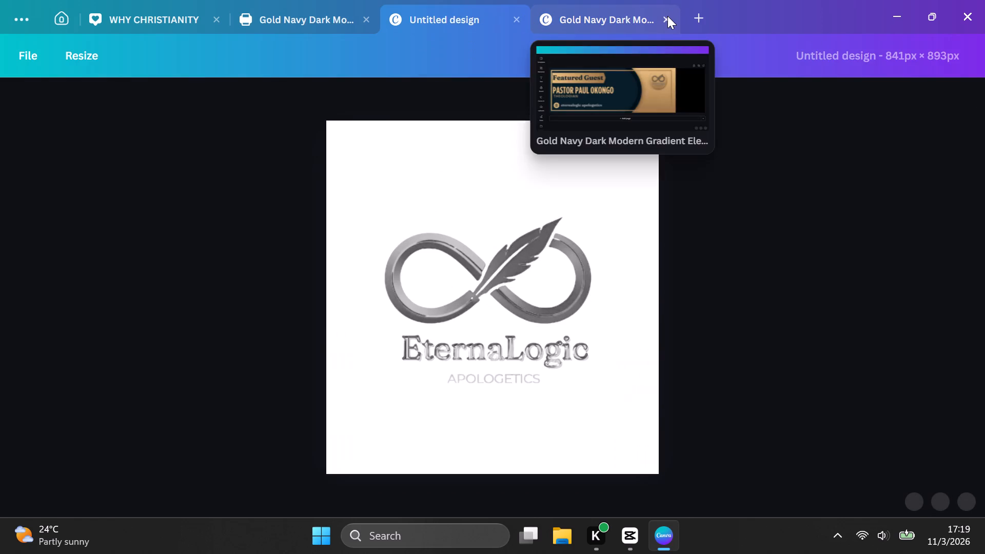
pyautogui.click(520, 18)
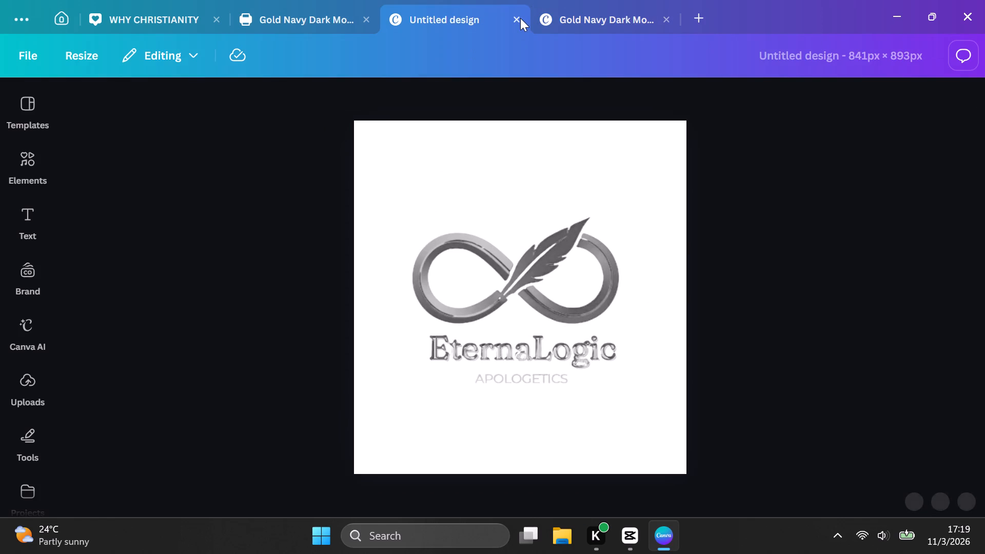
pyautogui.click(364, 18)
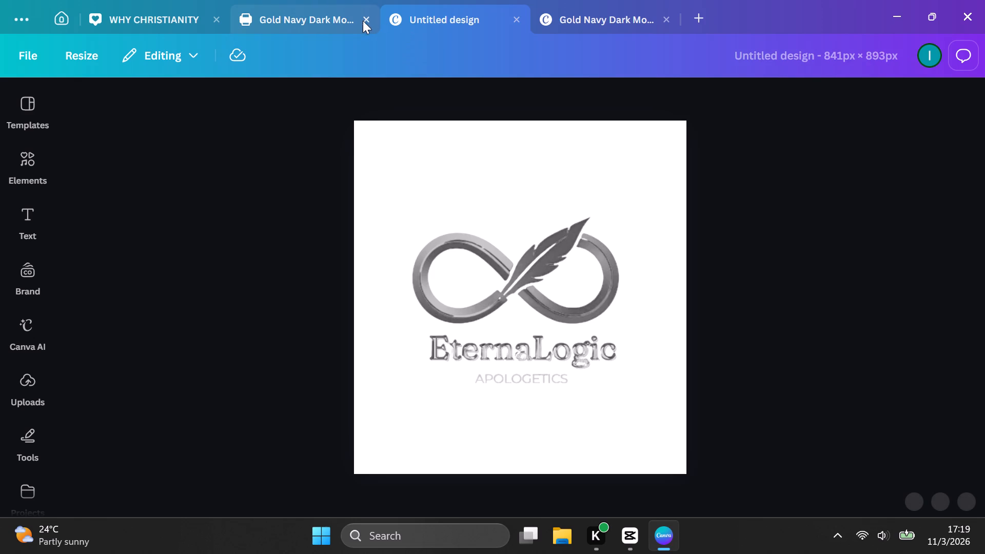
pyautogui.click(216, 16)
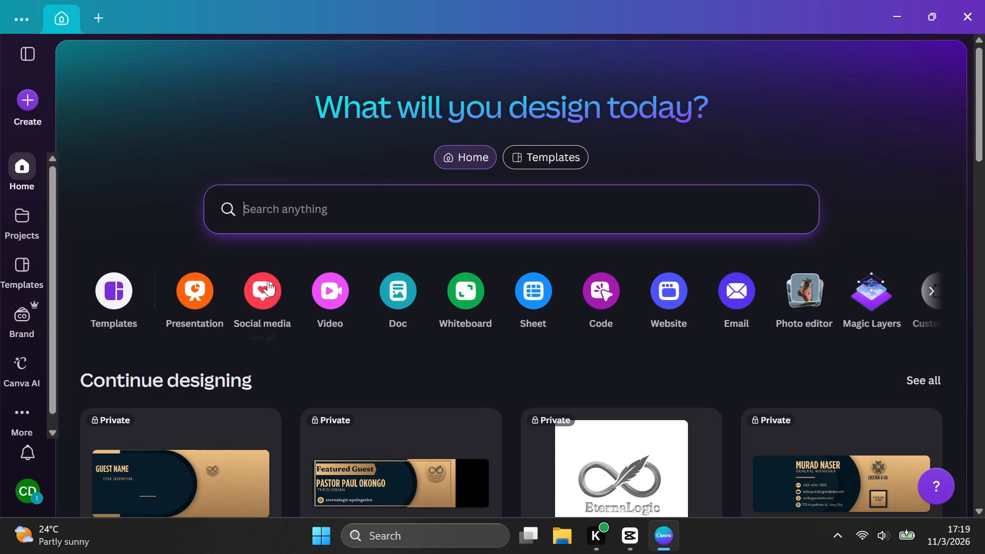
# Create a new blank design using the frequently used YouTube Thumbnail format.
pyautogui.click(935, 288)
pyautogui.click(916, 291)
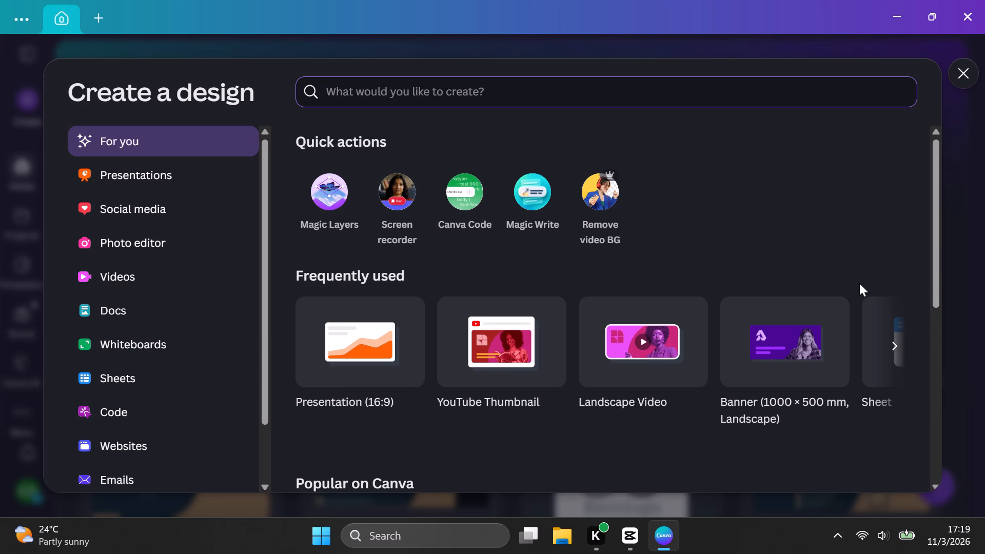
pyautogui.click(523, 354)
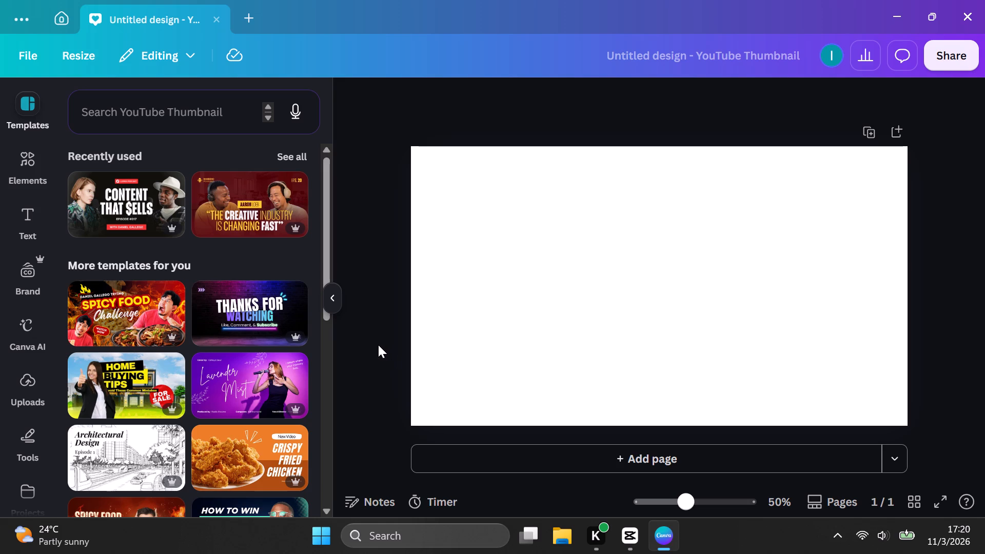
# Find Google Chrome among the installed Productivity apps and launch it.
pyautogui.click(311, 542)
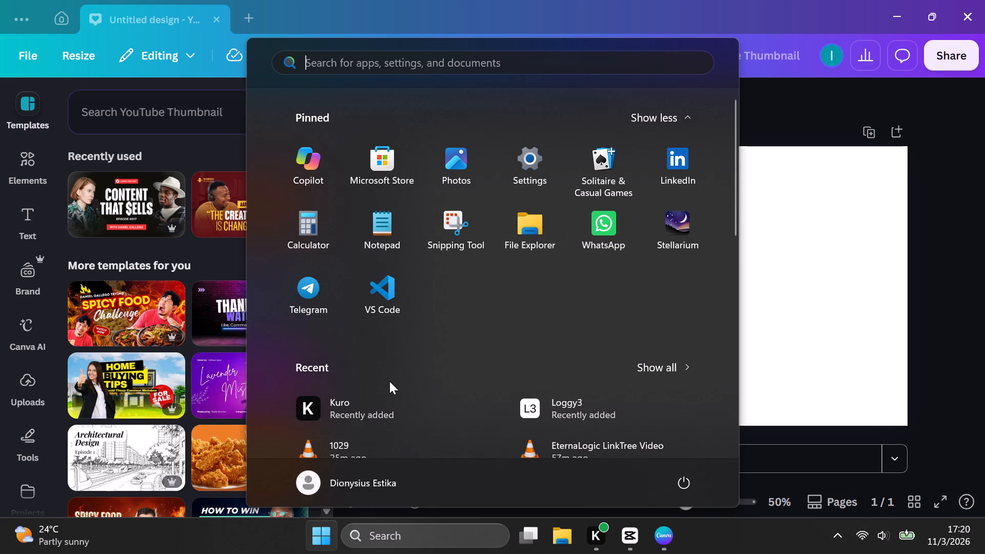
pyautogui.scroll(-5, 379, 346)
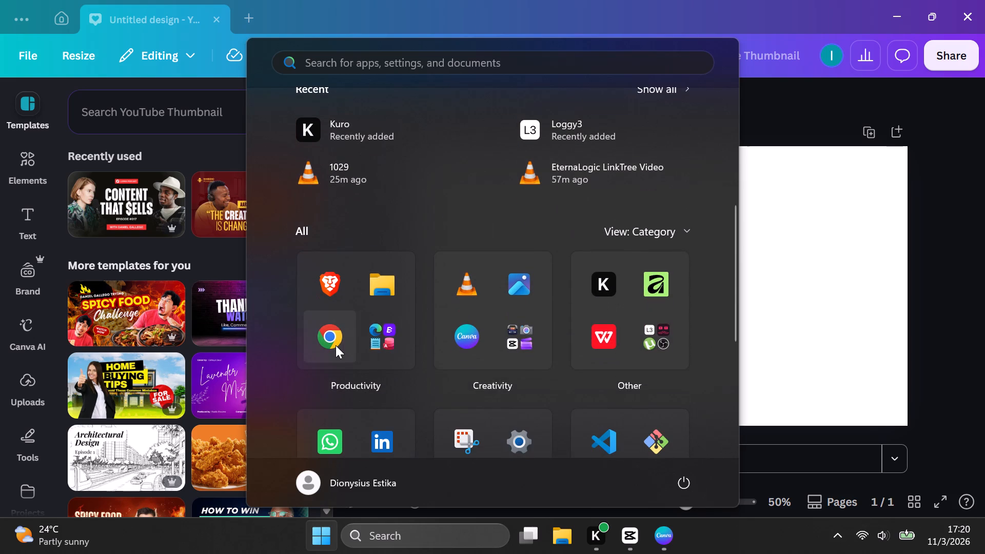
pyautogui.doubleClick(336, 345)
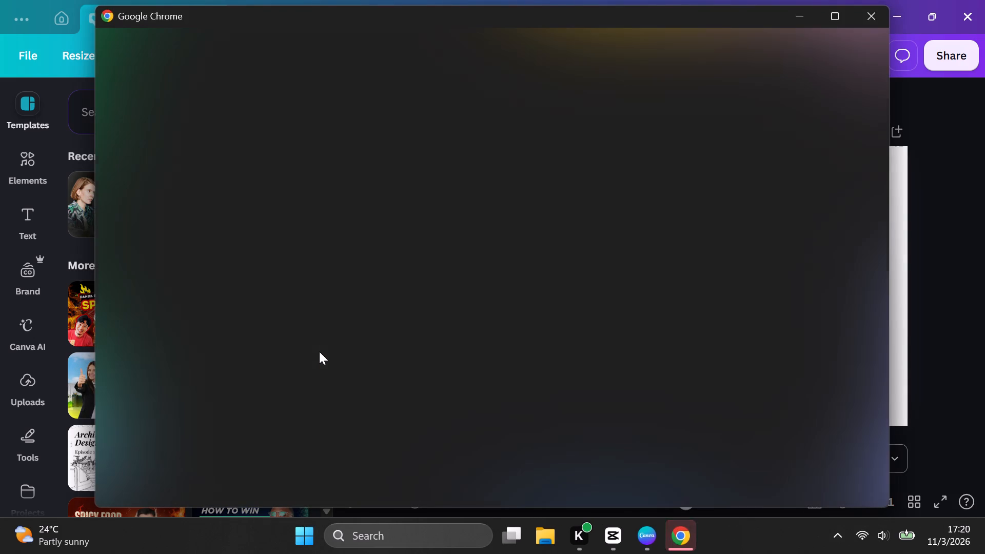
# Open the Chrome profile named Work that has the orange photo avatar.
pyautogui.doubleClick(388, 396)
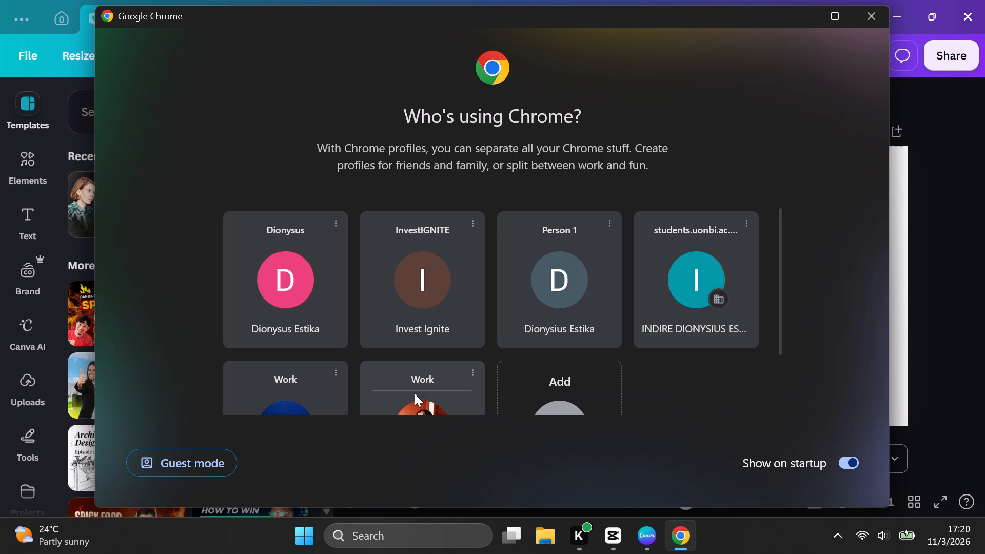
pyautogui.doubleClick(415, 399)
pyautogui.doubleClick(427, 399)
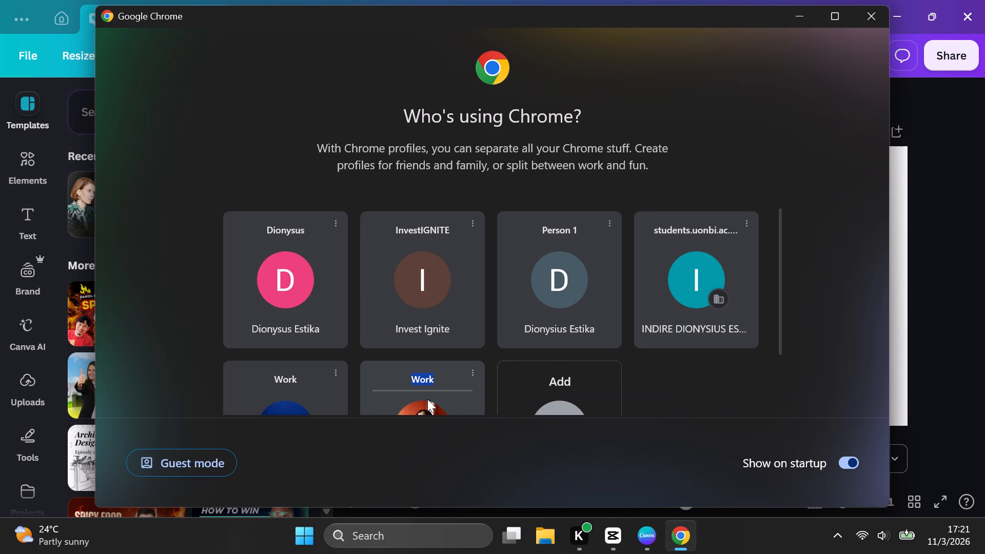
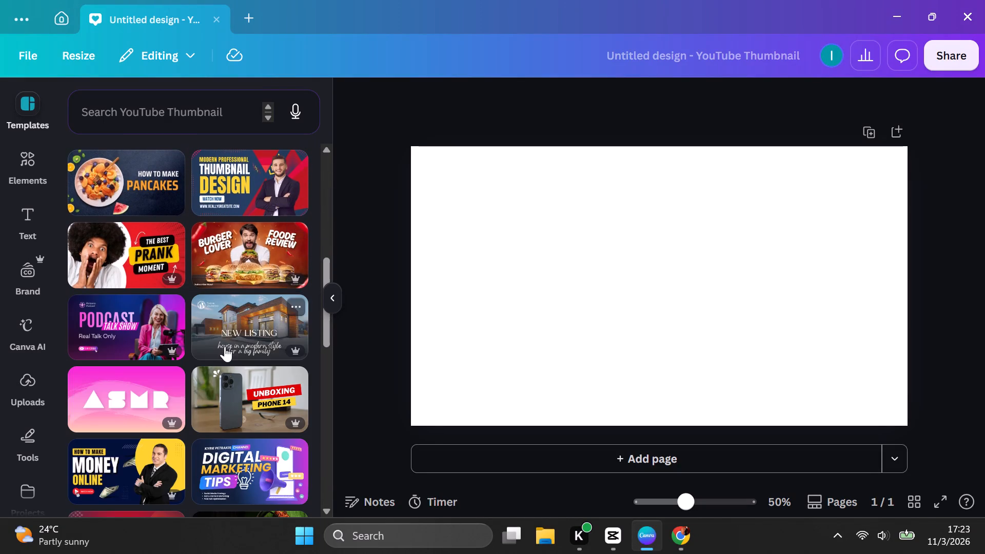
# Browse the YouTube Thumbnail templates in Canva for a suitable layout for the blank design.
pyautogui.scroll(-4, 225, 348)
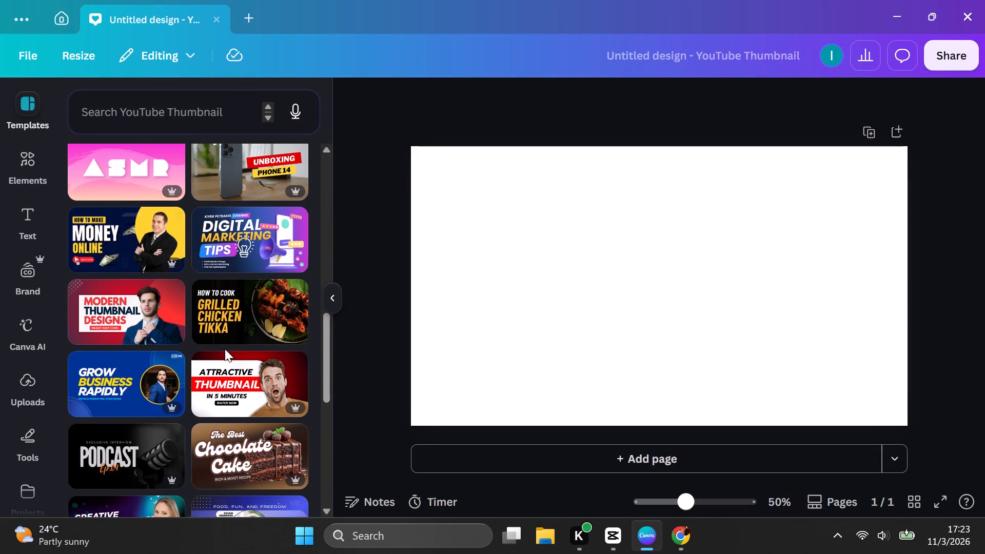
pyautogui.scroll(-1, 225, 349)
pyautogui.scroll(6, 225, 349)
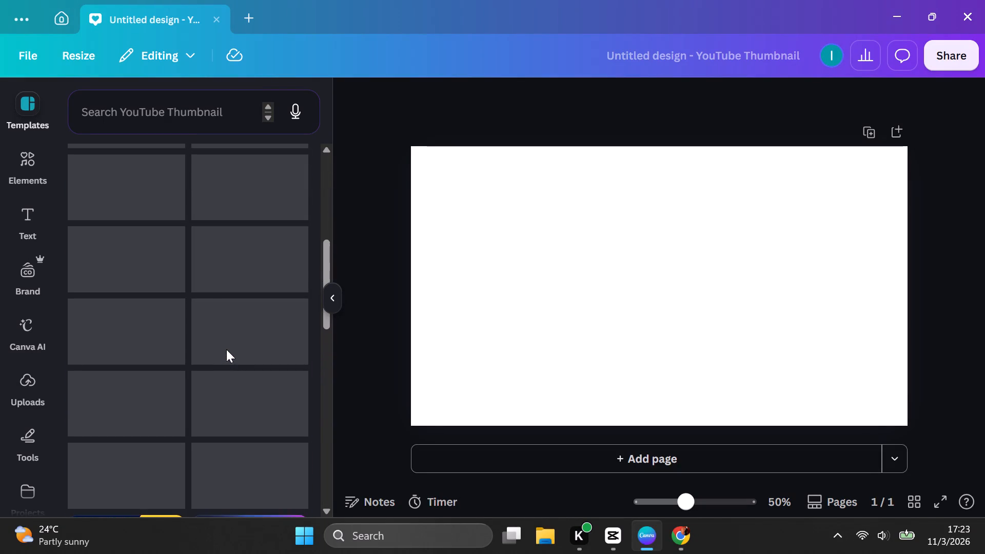
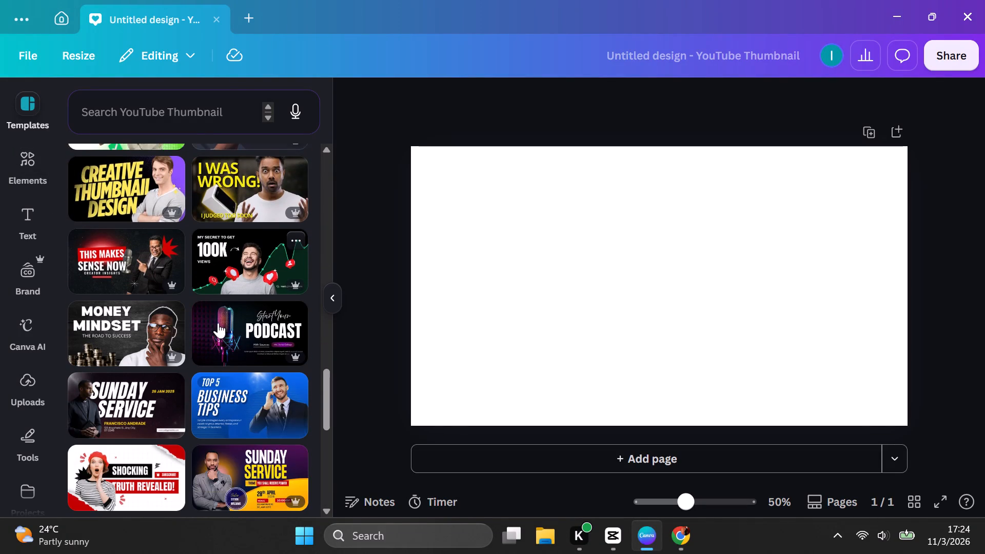
# Look further through the YouTube Thumbnail templates for a suitable layout for the blank design.
pyautogui.scroll(-2, 218, 323)
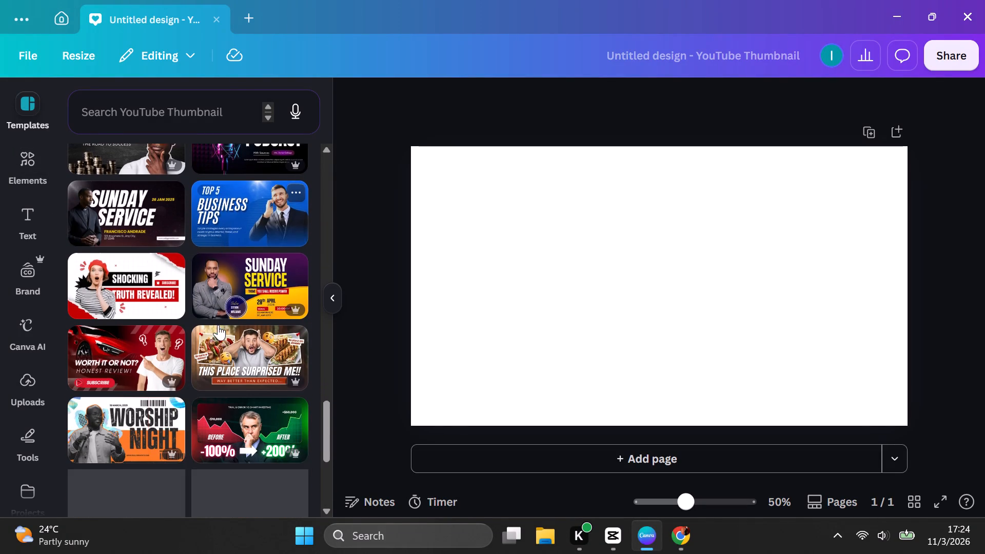
pyautogui.scroll(-3, 218, 326)
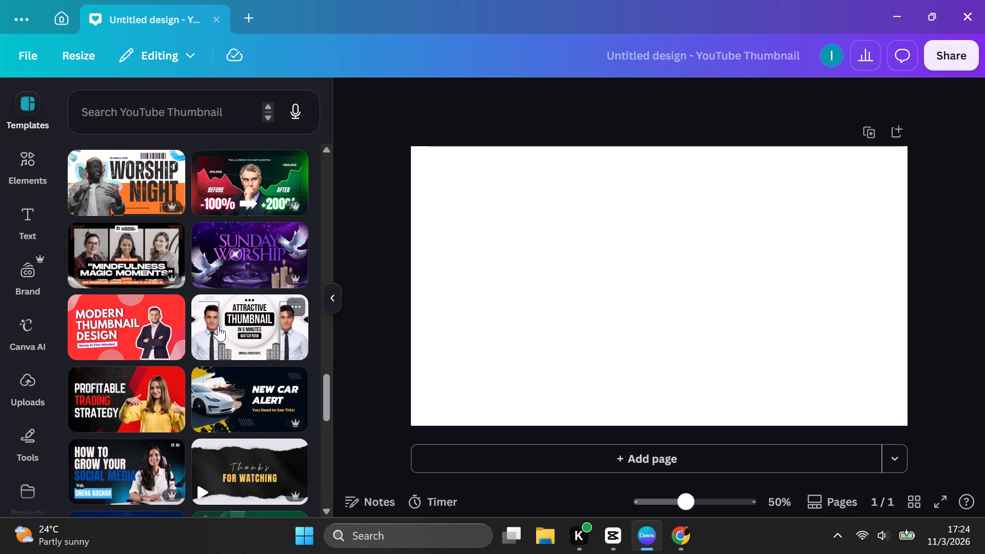
# Go to the Canva home page and dismiss the Create a design window.
pyautogui.click(243, 19)
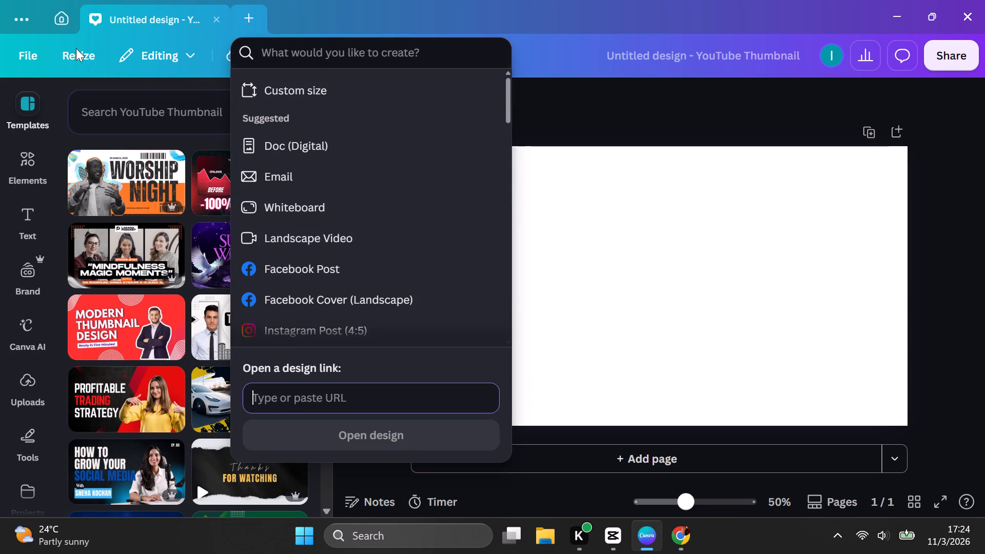
pyautogui.click(59, 22)
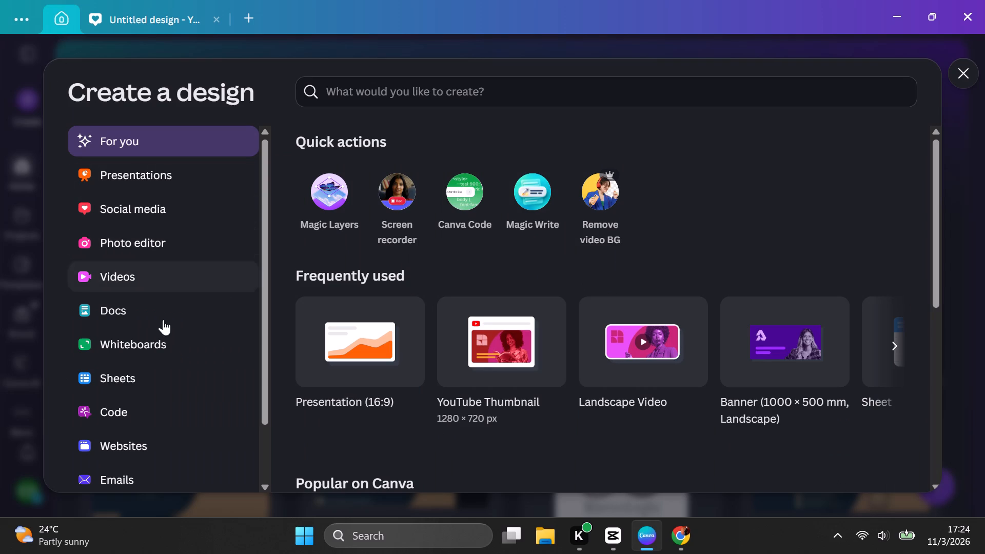
pyautogui.scroll(-5, 300, 376)
pyautogui.scroll(-9, 184, 364)
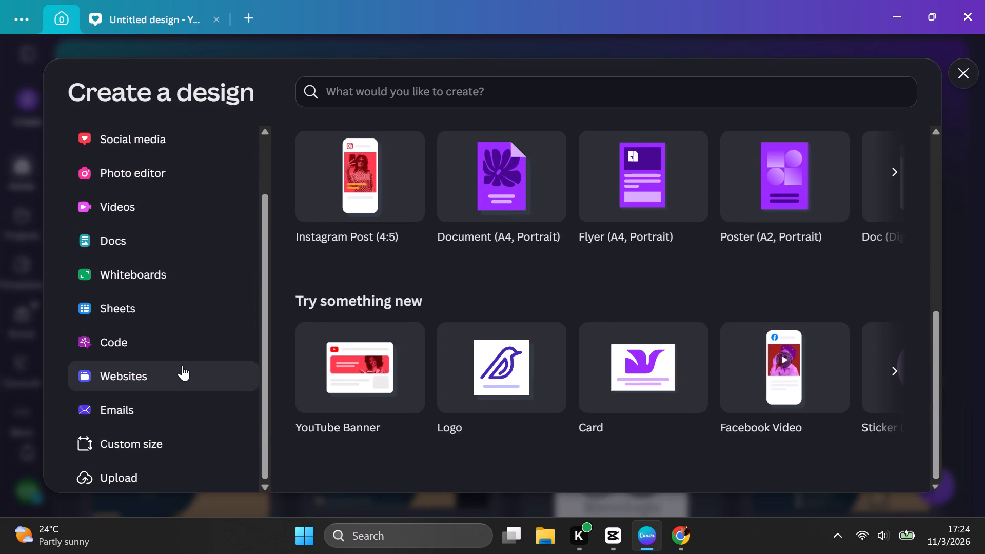
pyautogui.click(963, 70)
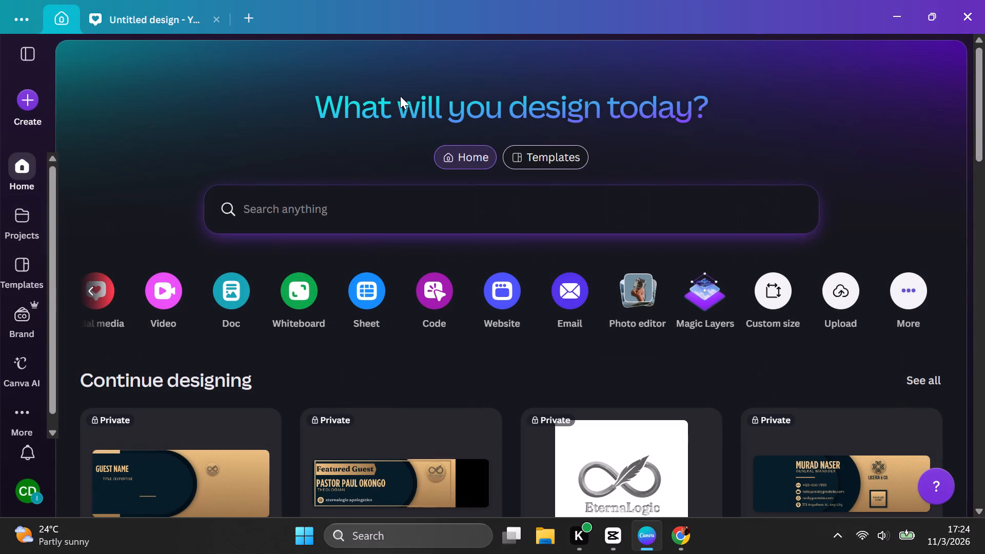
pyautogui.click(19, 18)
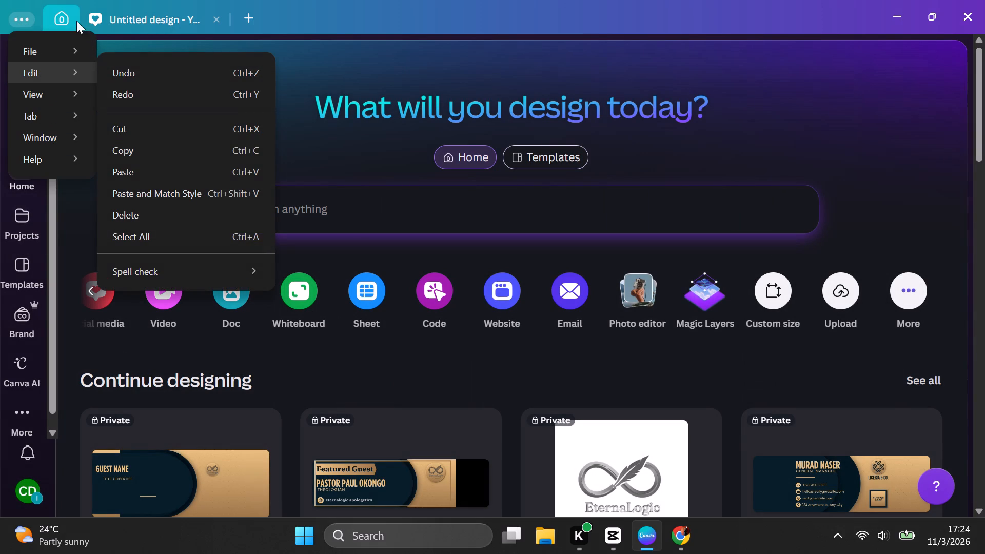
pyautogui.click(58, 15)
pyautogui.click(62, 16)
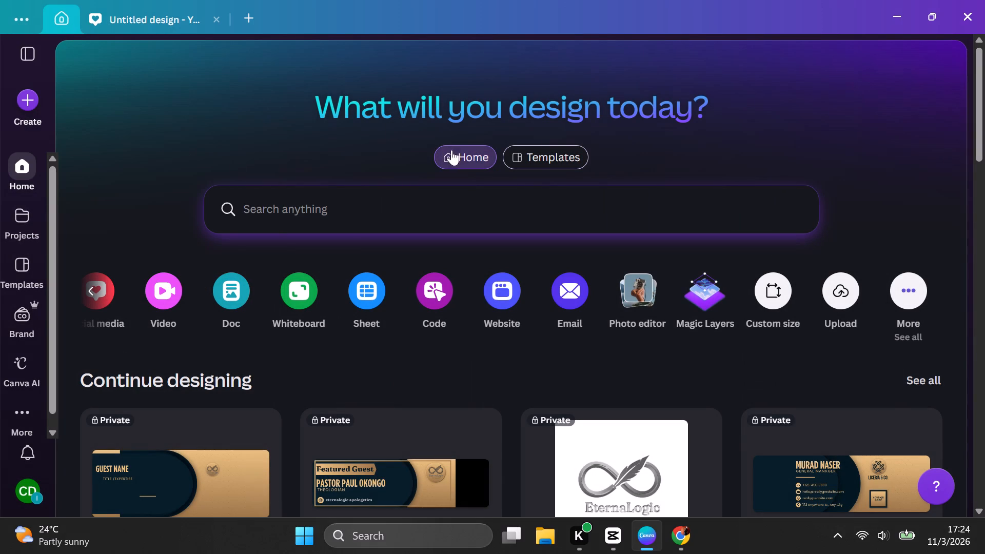
# Find the WHY CHRISTIANITY thumbnail in the full list of recent designs and open it.
pyautogui.scroll(-6, 465, 269)
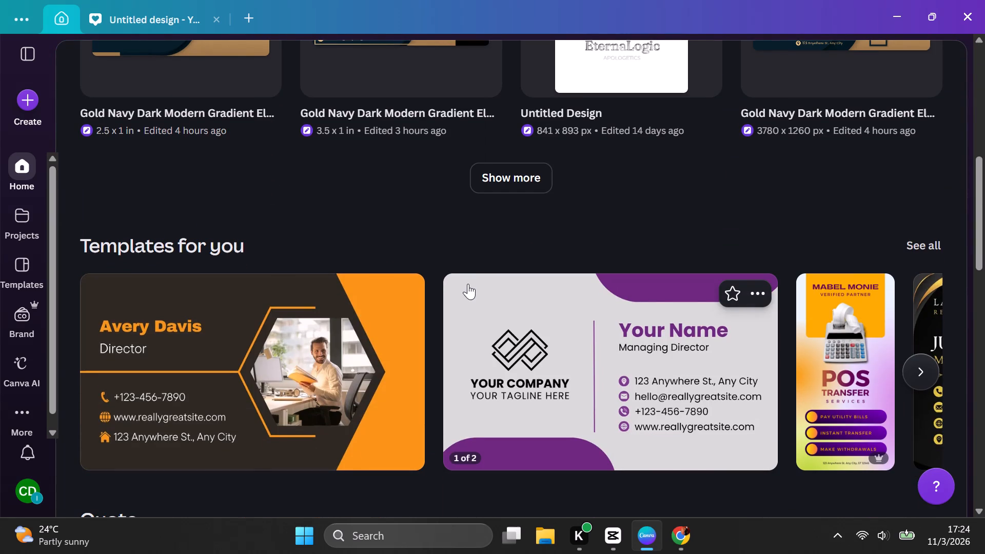
pyautogui.scroll(4, 468, 284)
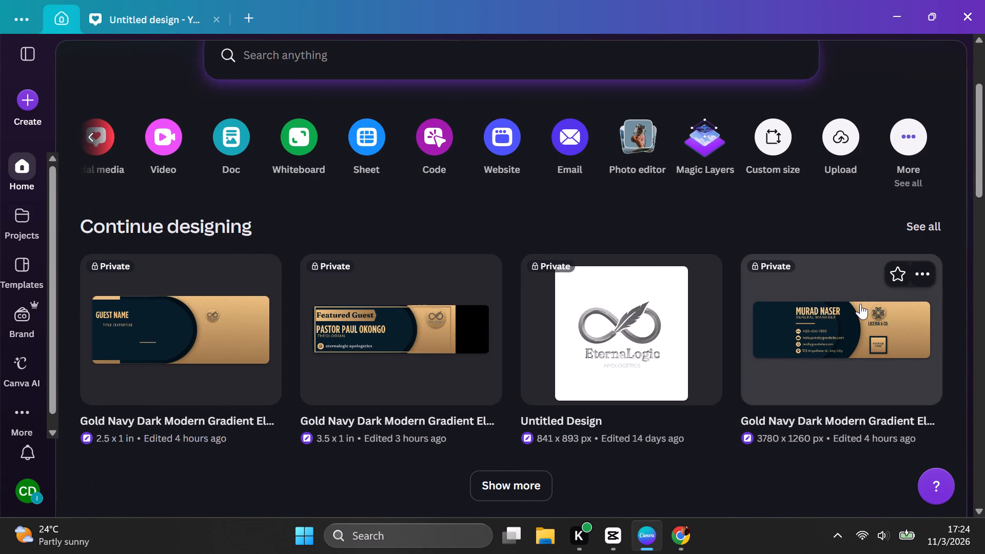
pyautogui.scroll(-2, 749, 349)
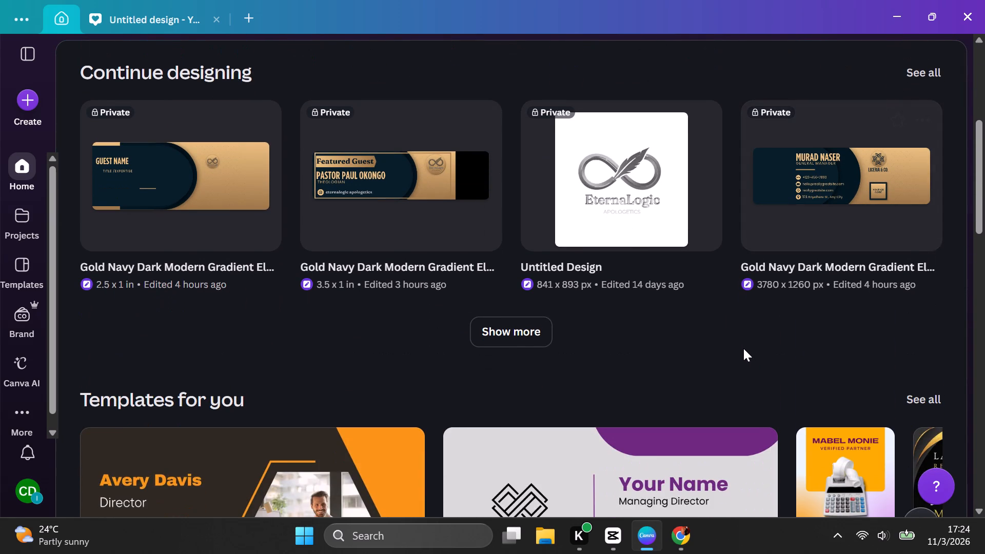
pyautogui.scroll(2, 739, 347)
pyautogui.click(924, 228)
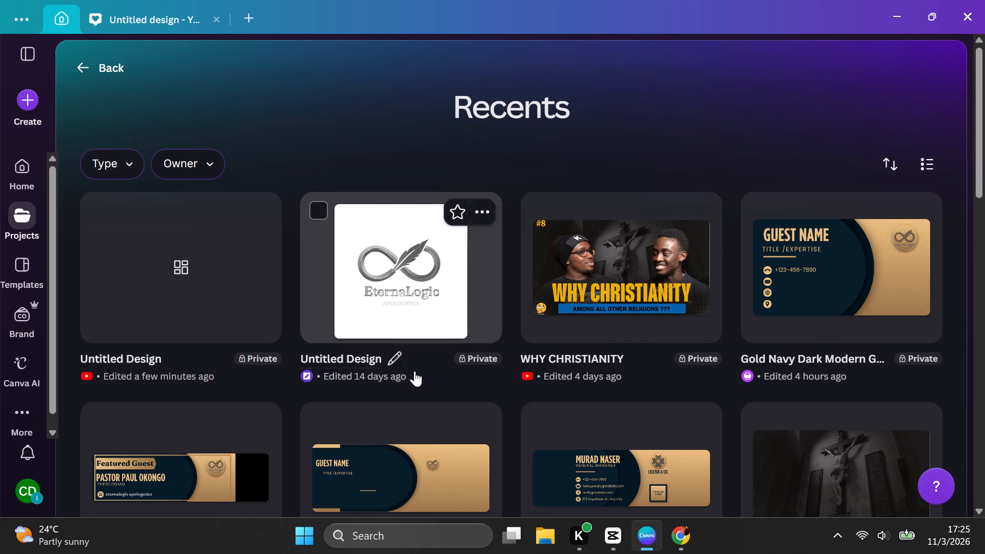
pyautogui.scroll(-2, 411, 375)
pyautogui.doubleClick(584, 160)
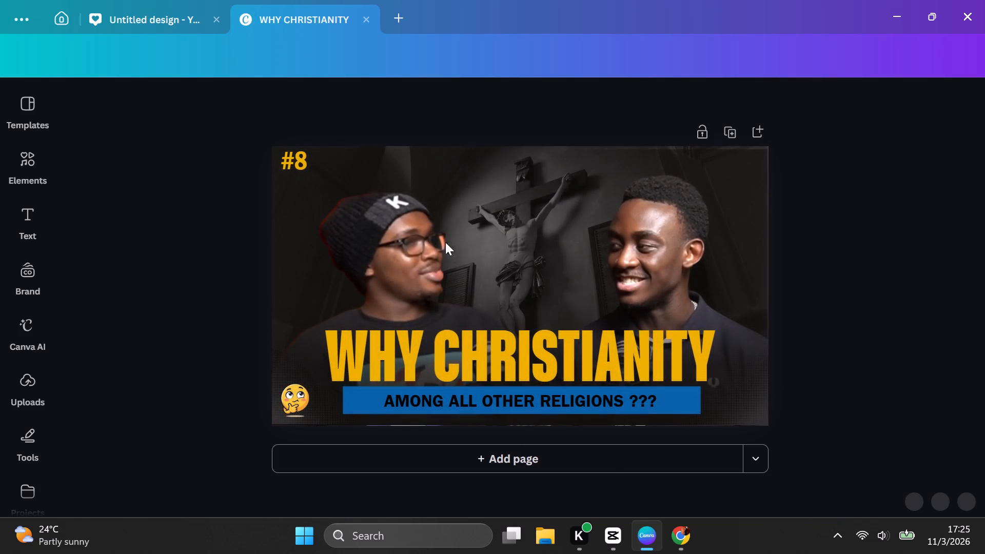
# Return to the untitled YouTube Thumbnail design and search its templates for "GOD".
pyautogui.click(173, 14)
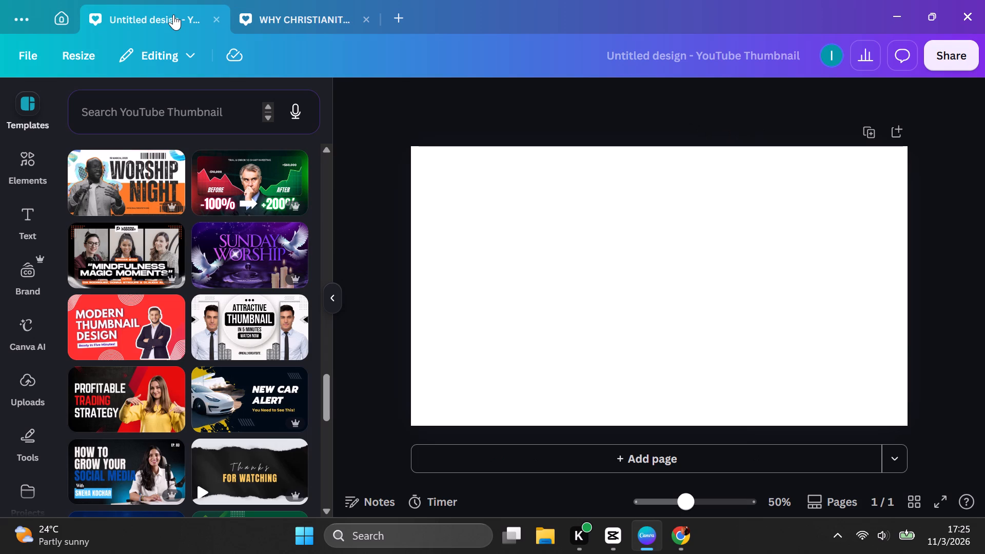
pyautogui.click(221, 119)
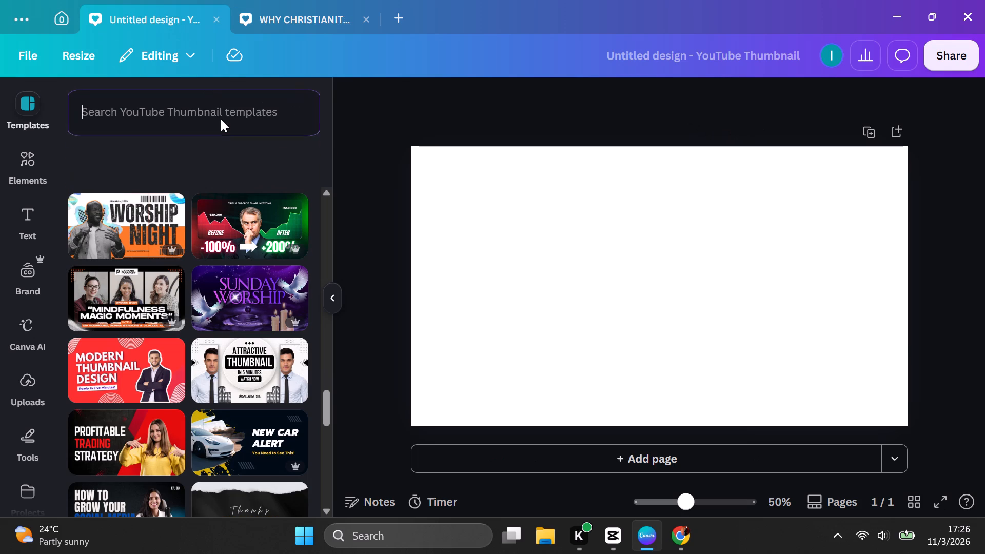
pyautogui.write('GOD')
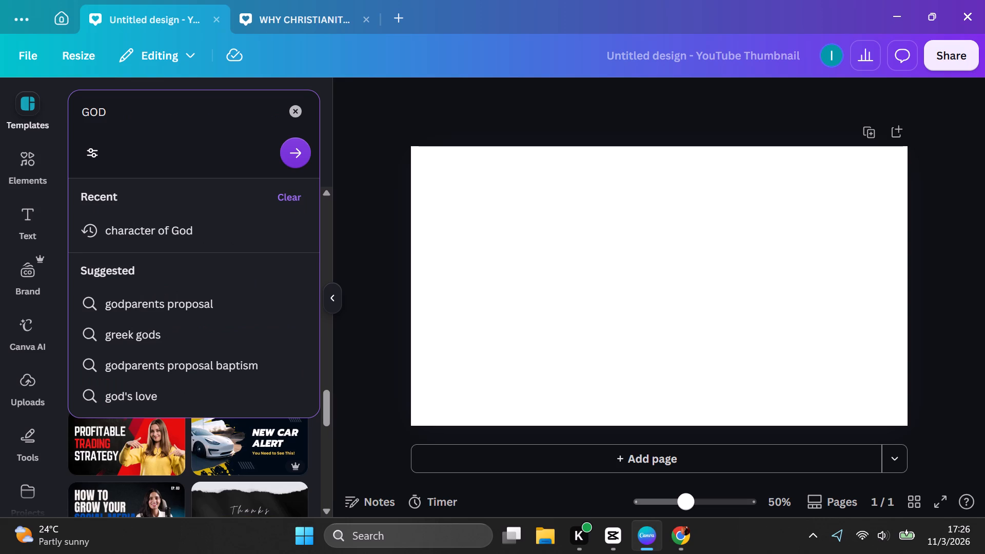
pyautogui.press('Return')
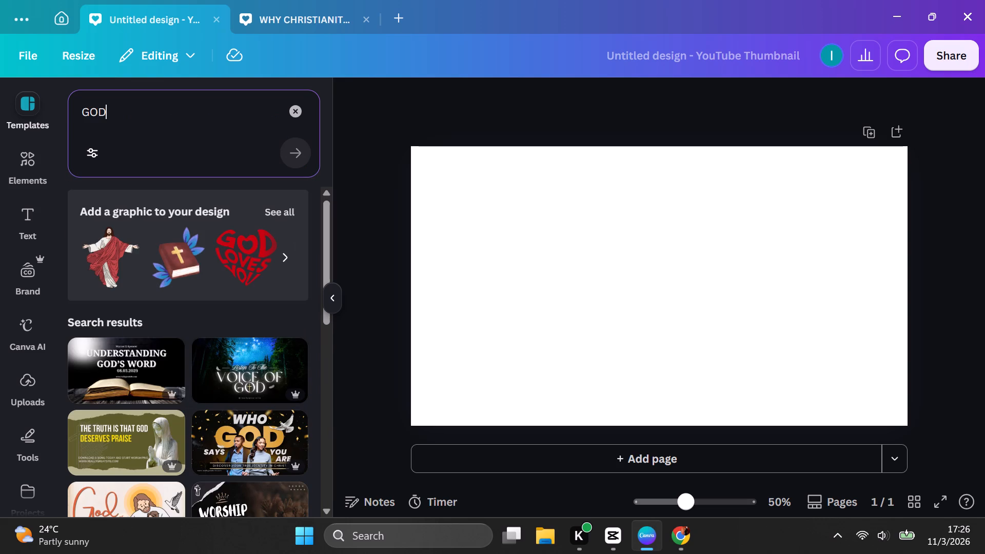
# Examine the GOD template results for a suitable thumbnail layout, then clear the search term.
pyautogui.scroll(-6, 224, 426)
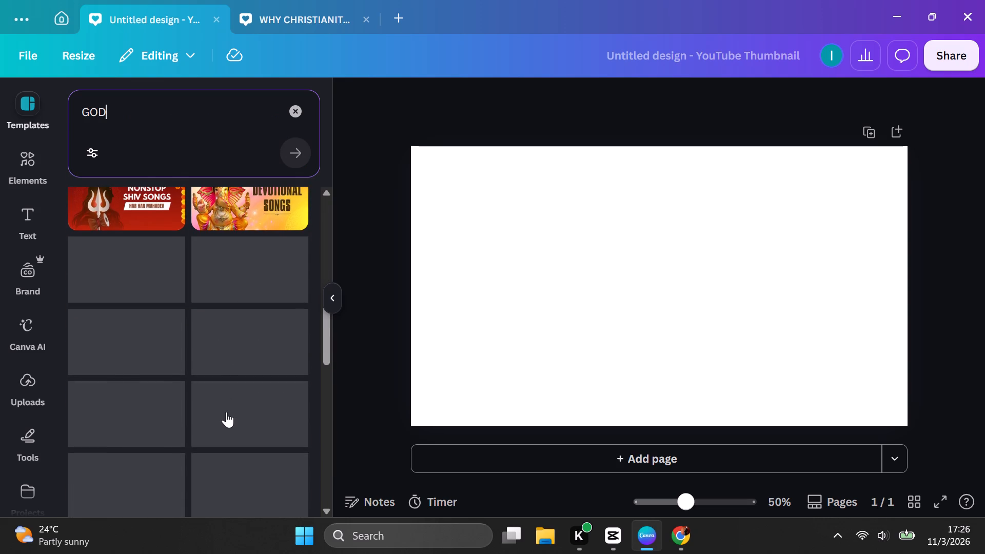
pyautogui.scroll(1, 228, 410)
pyautogui.scroll(-3, 222, 416)
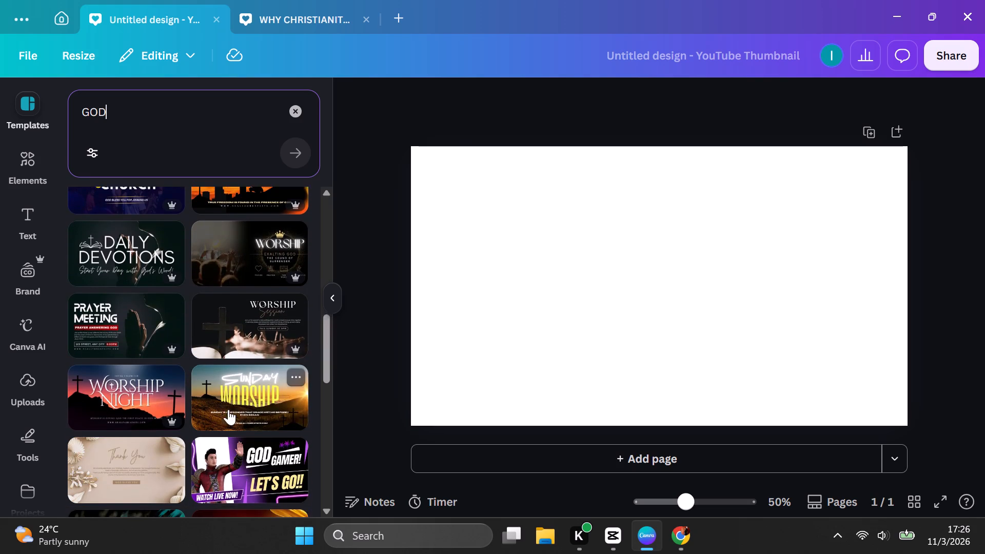
pyautogui.scroll(-6, 228, 409)
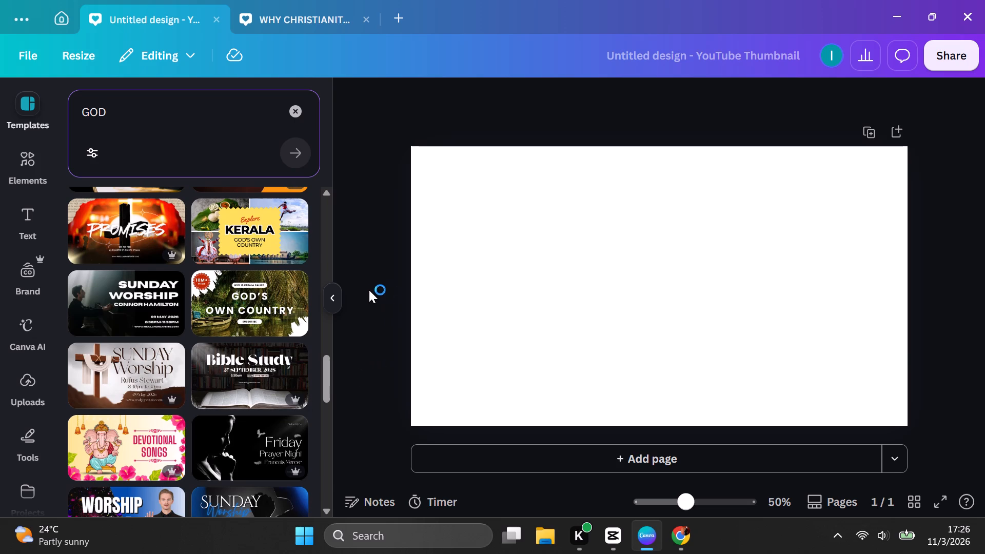
pyautogui.scroll(-6, 266, 323)
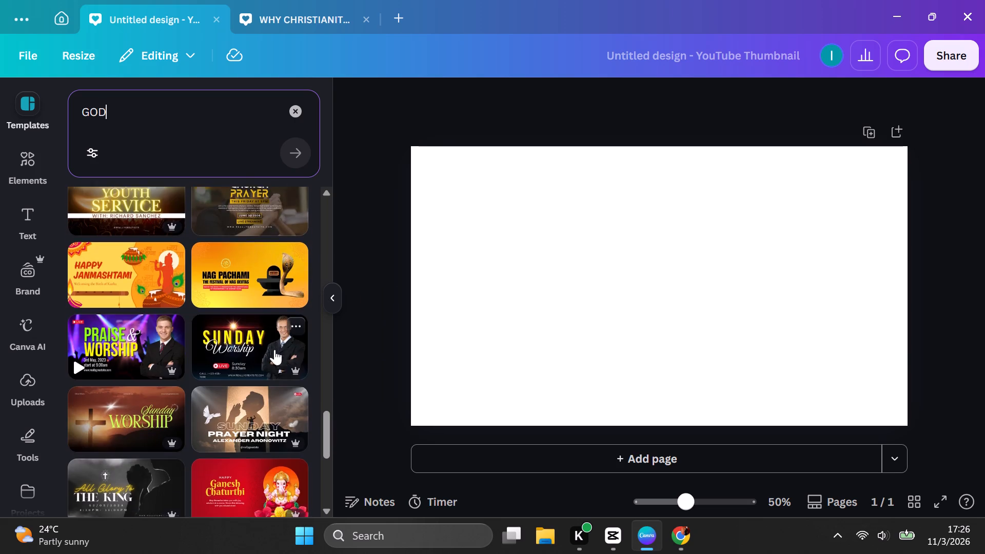
pyautogui.scroll(-7, 274, 349)
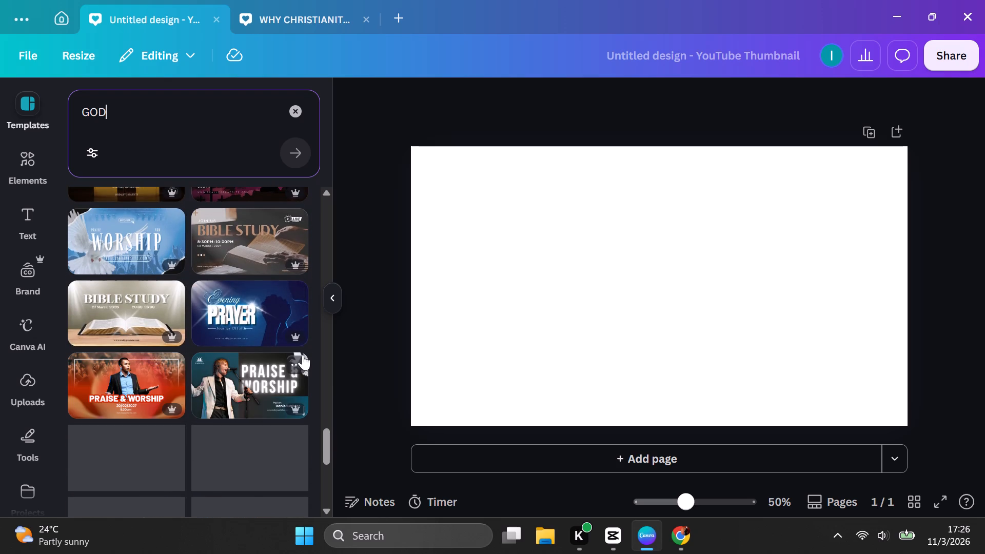
pyautogui.scroll(-5, 271, 360)
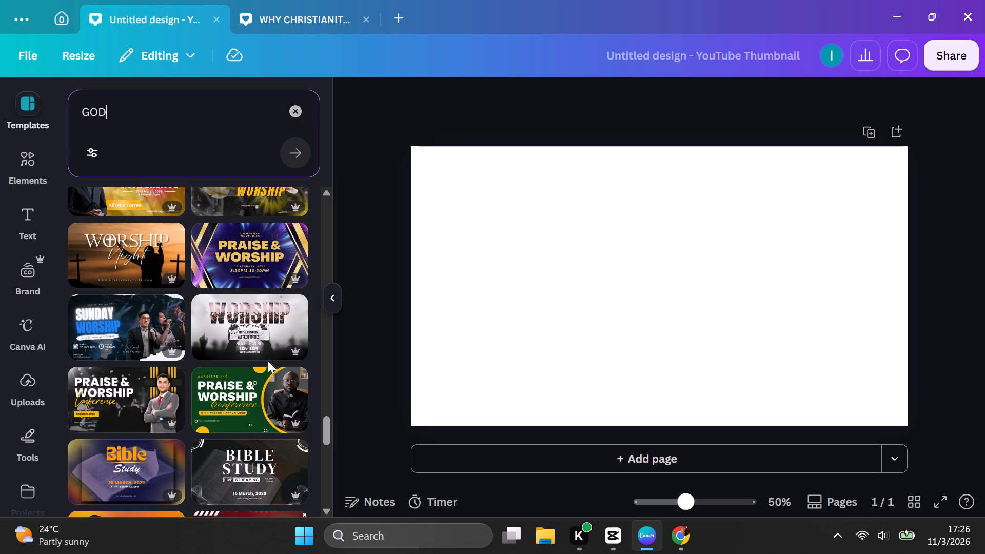
pyautogui.scroll(-7, 268, 361)
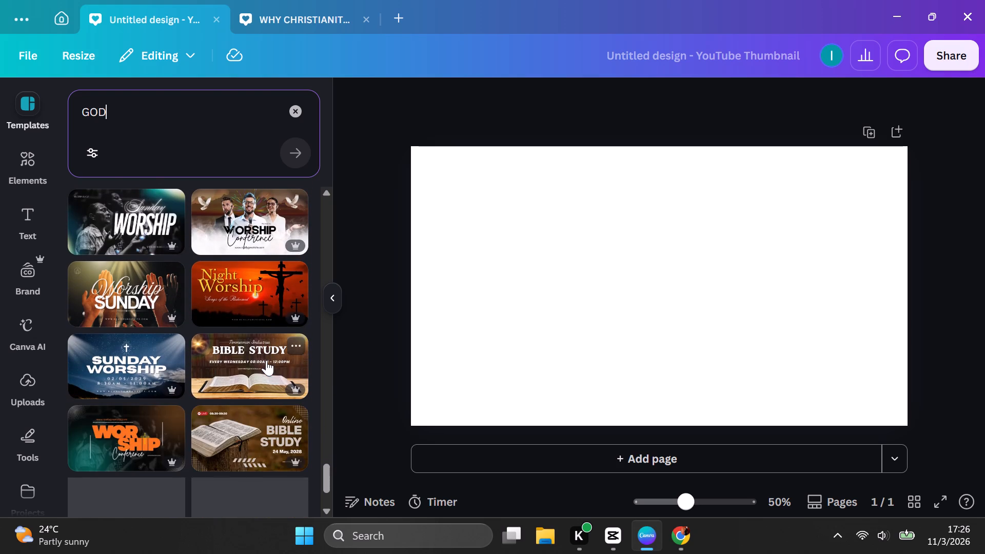
pyautogui.scroll(-7, 256, 367)
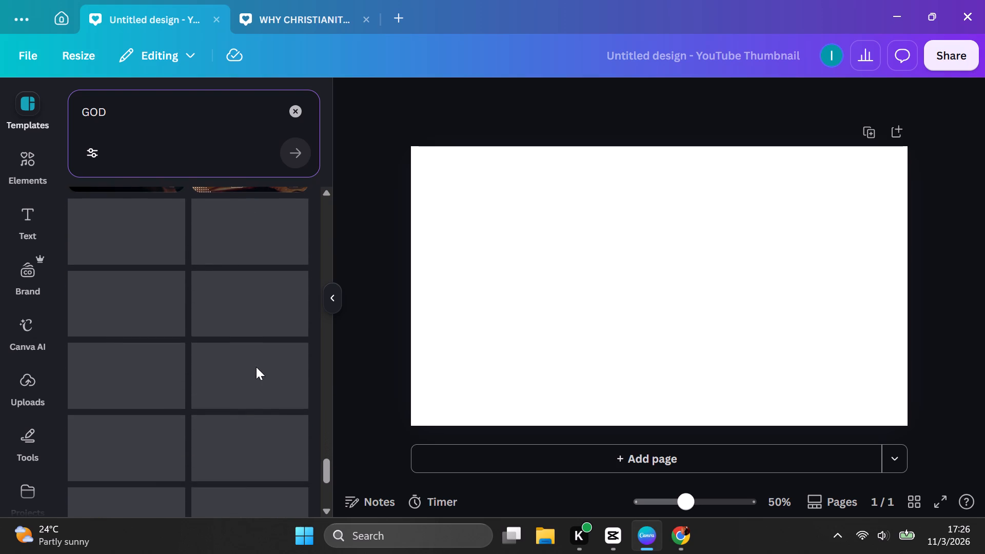
pyautogui.scroll(-4, 254, 368)
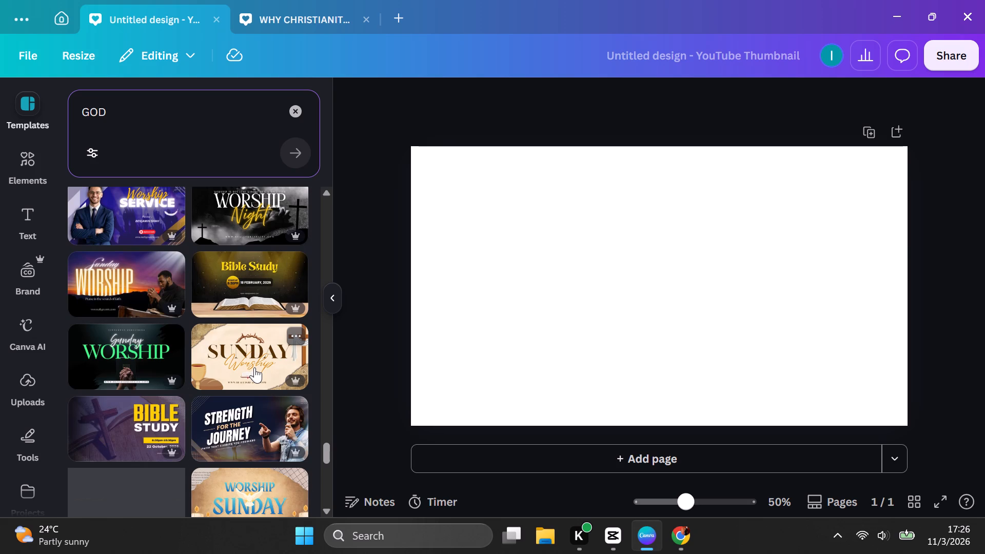
pyautogui.scroll(2, 254, 366)
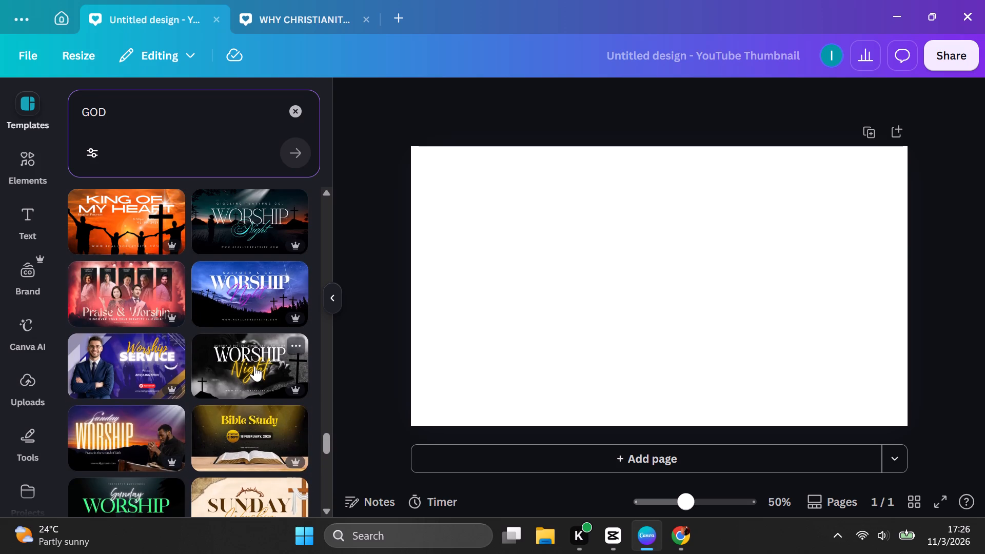
pyautogui.scroll(-5, 251, 366)
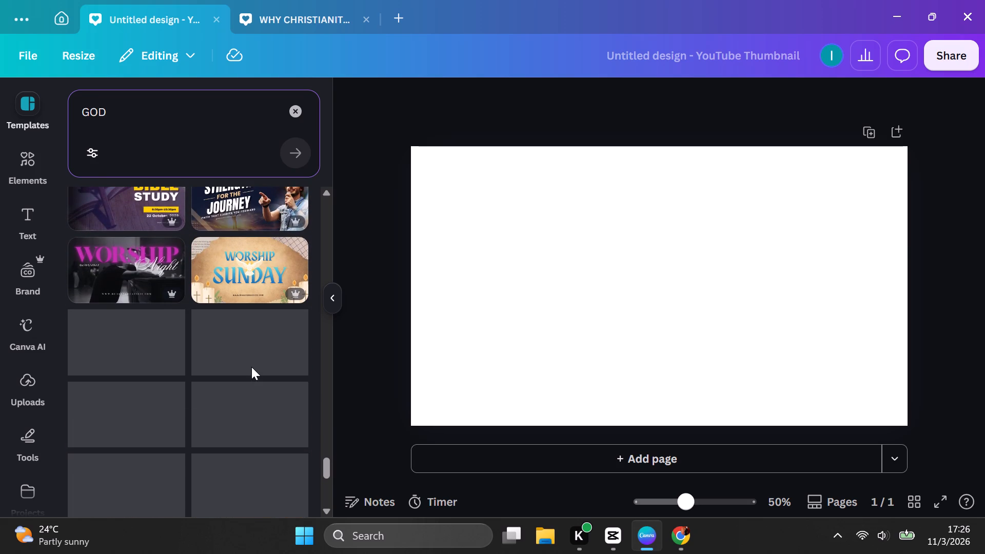
pyautogui.scroll(-4, 251, 367)
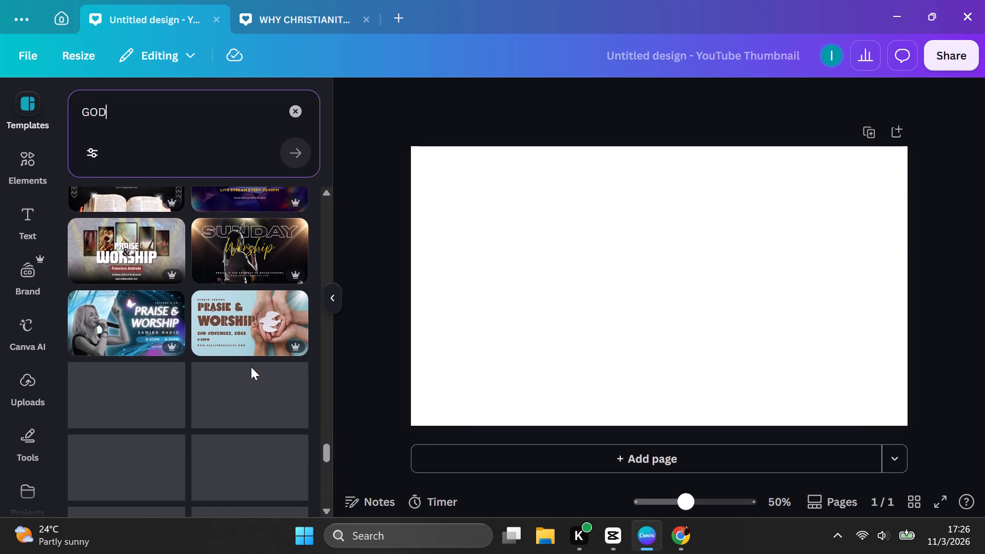
pyautogui.scroll(-4, 252, 367)
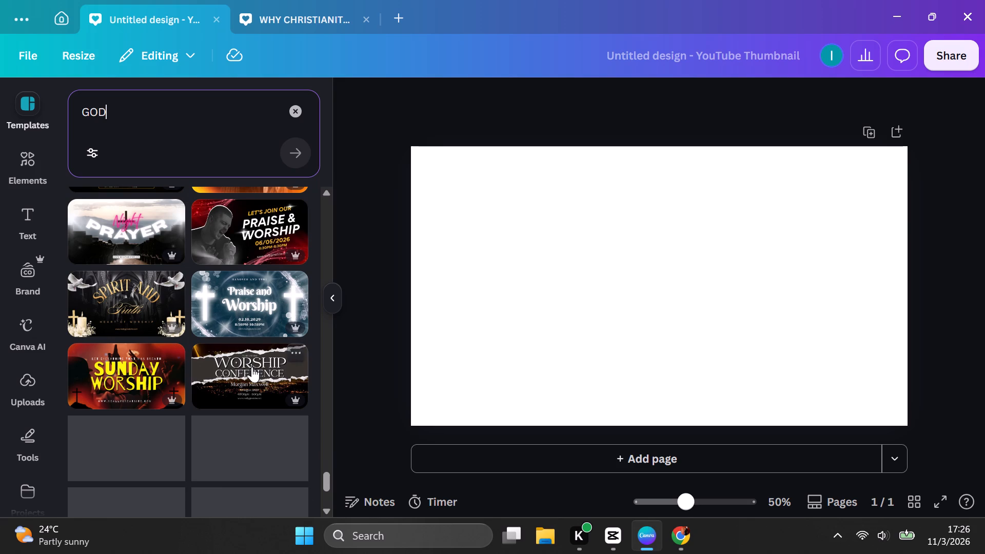
pyautogui.scroll(-3, 252, 366)
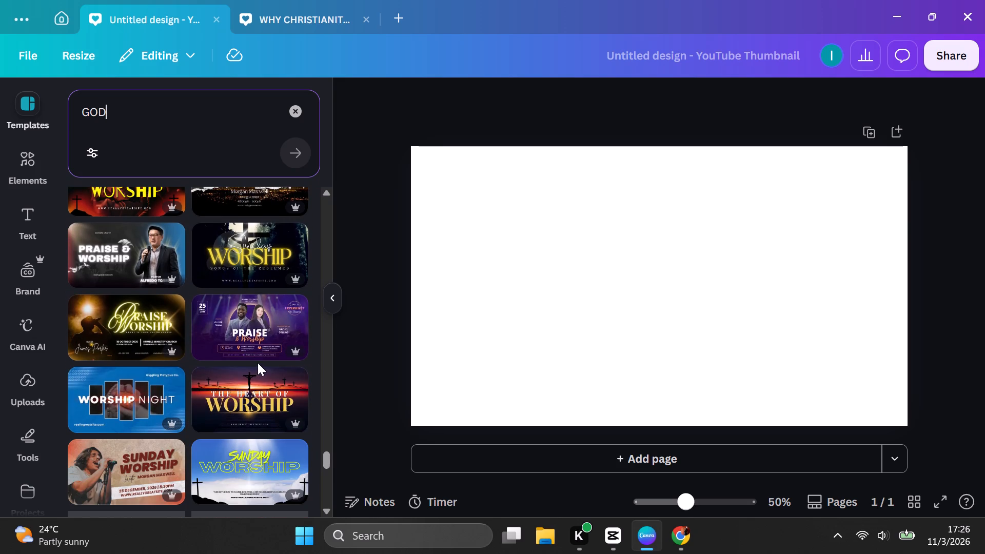
pyautogui.scroll(-3, 244, 374)
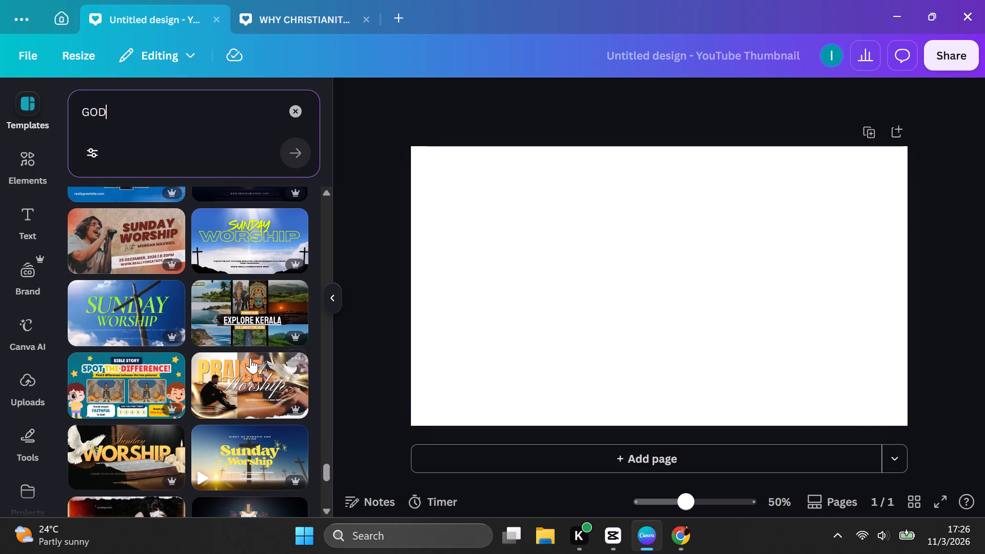
pyautogui.scroll(-2, 248, 361)
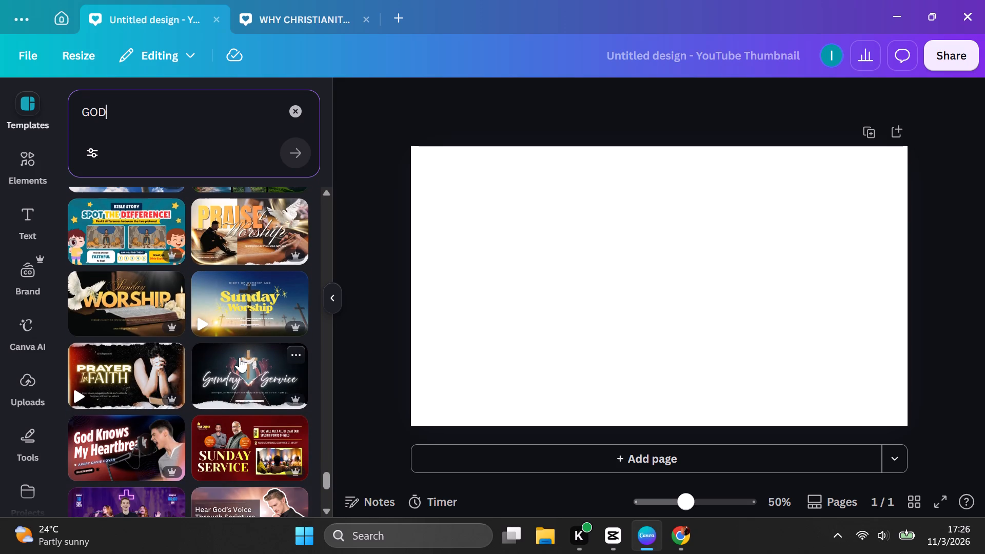
pyautogui.scroll(-7, 240, 357)
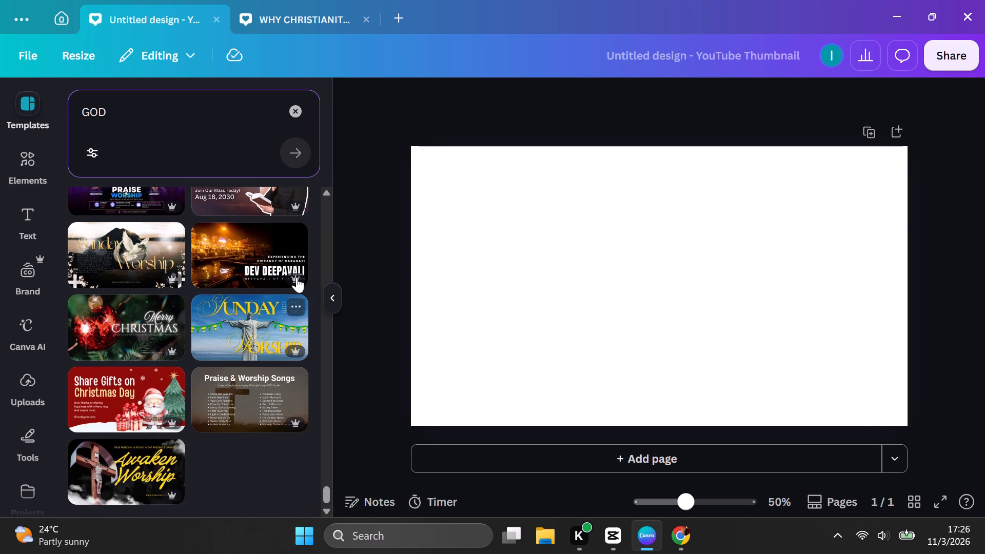
pyautogui.click(301, 114)
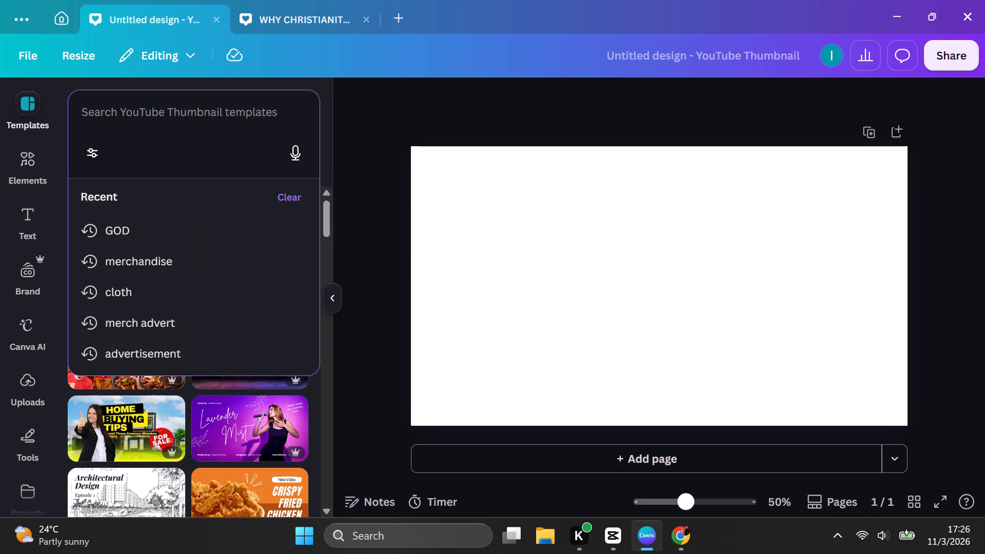
# Search the YouTube Thumbnail templates for "GUEST THUMBNAIL".
pyautogui.write('GUEST')
pyautogui.press('space')
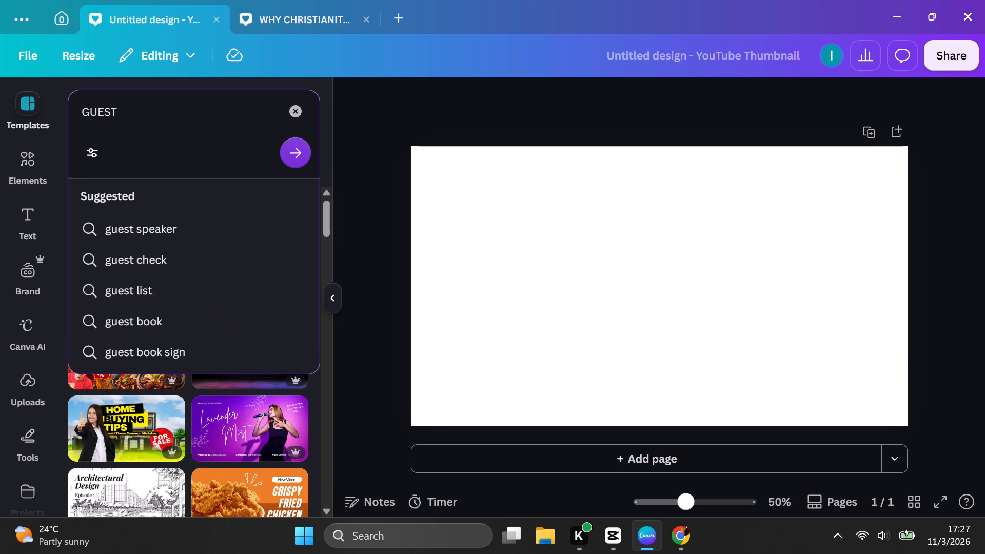
pyautogui.write('THUMB')
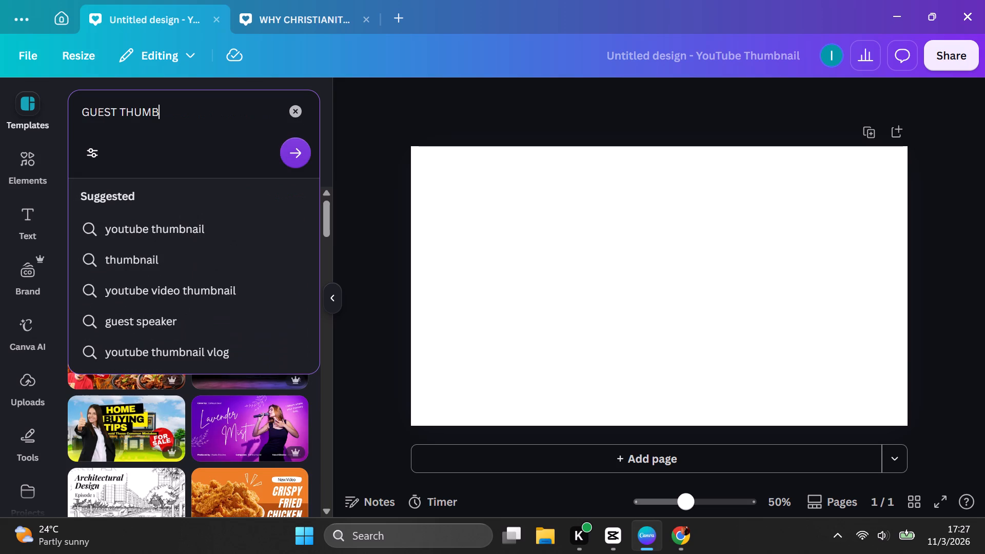
pyautogui.press('n')
pyautogui.write('AIL')
pyautogui.press('Return')
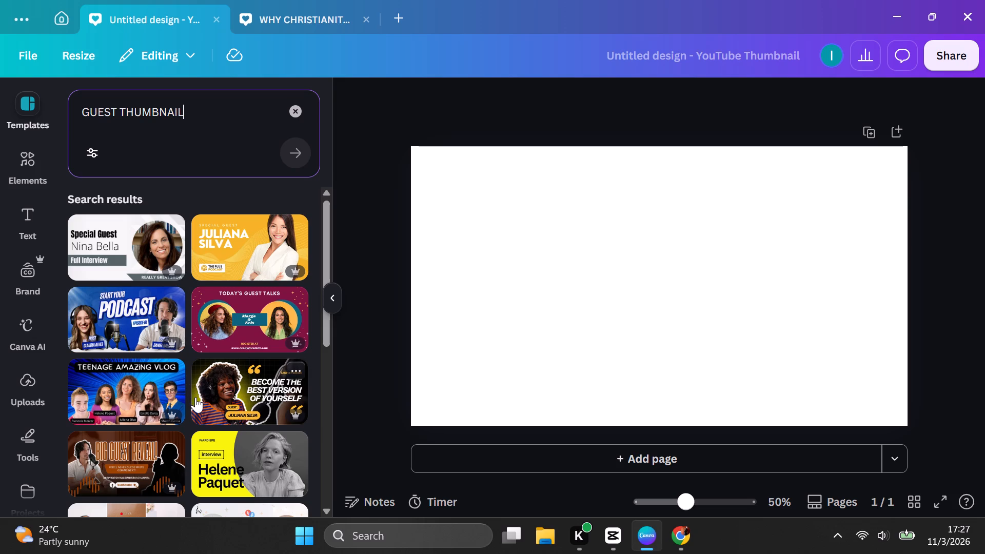
# Examine the guest thumbnail template results for a podcast layout that suits a host and guest video.
pyautogui.scroll(-5, 195, 292)
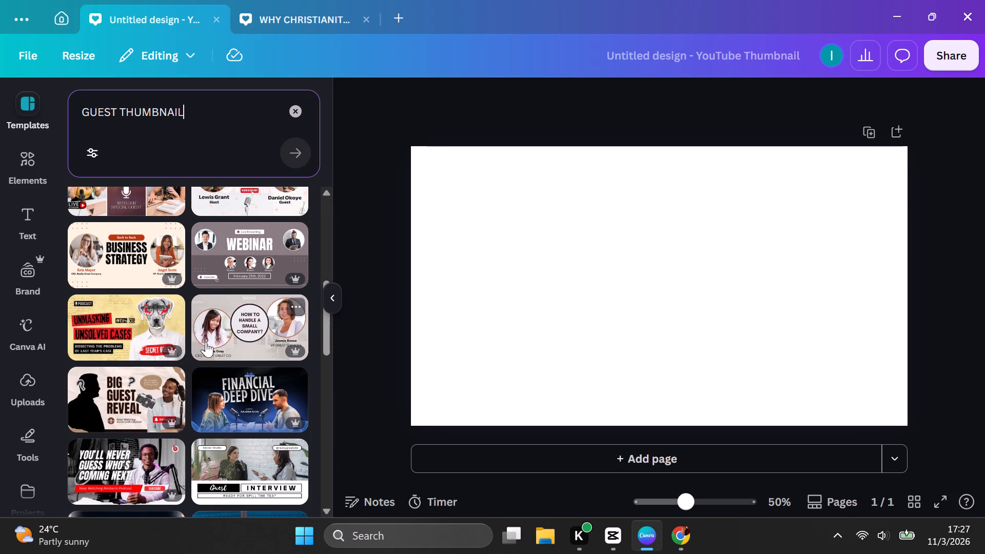
pyautogui.scroll(-6, 206, 347)
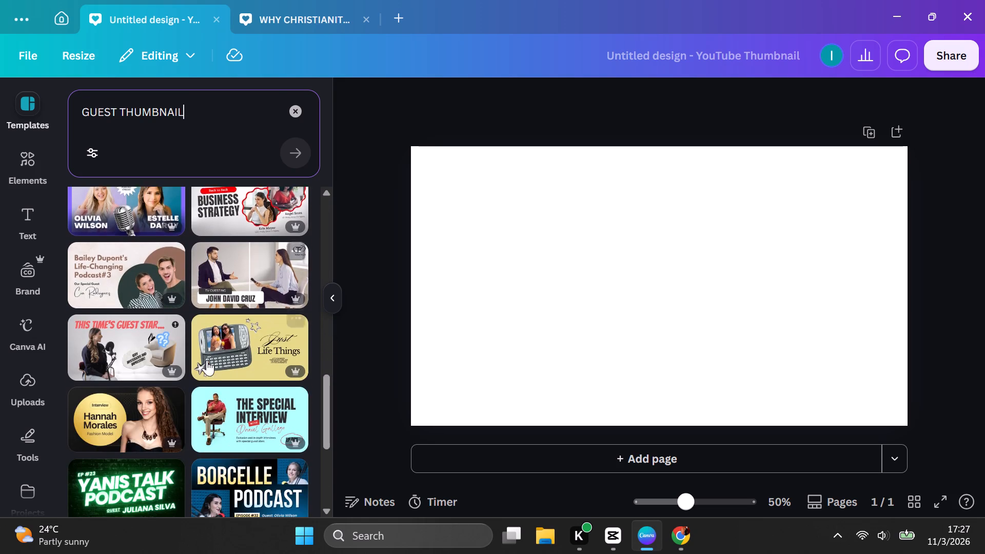
pyautogui.scroll(-3, 207, 360)
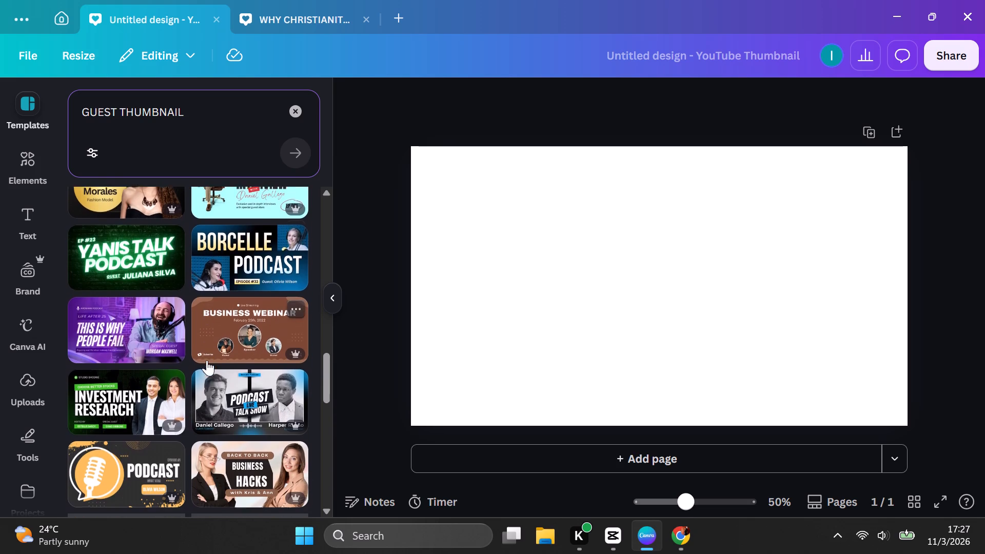
pyautogui.scroll(-6, 207, 360)
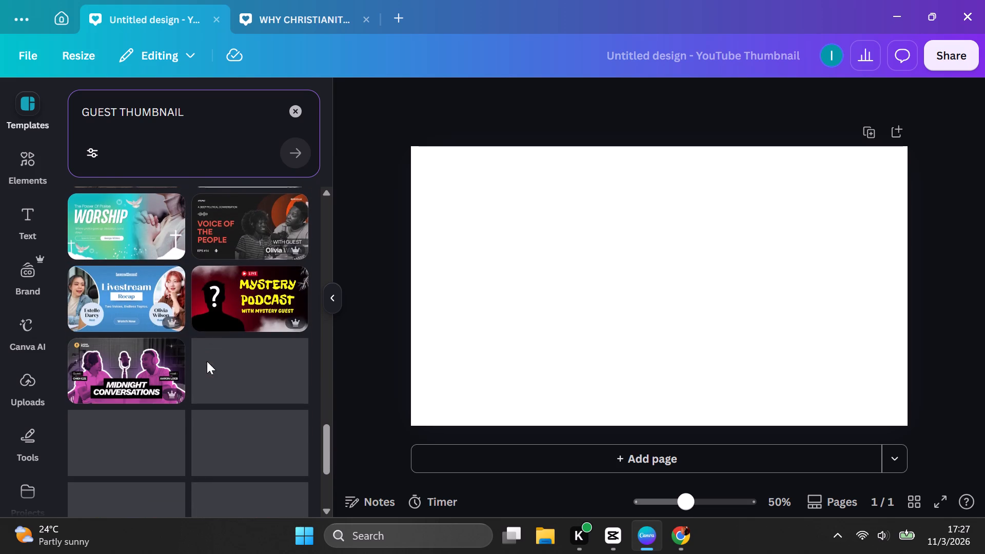
pyautogui.scroll(-2, 205, 362)
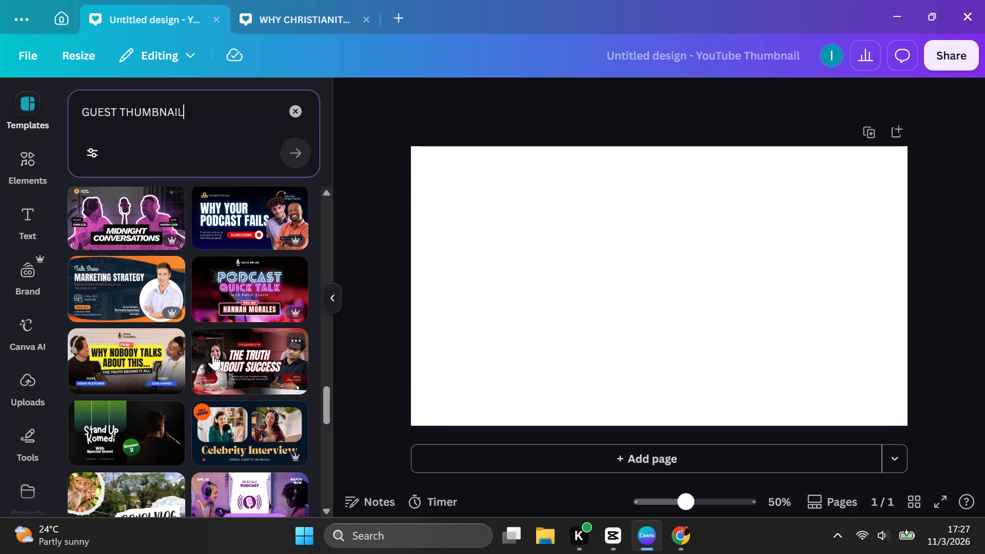
pyautogui.scroll(-6, 162, 397)
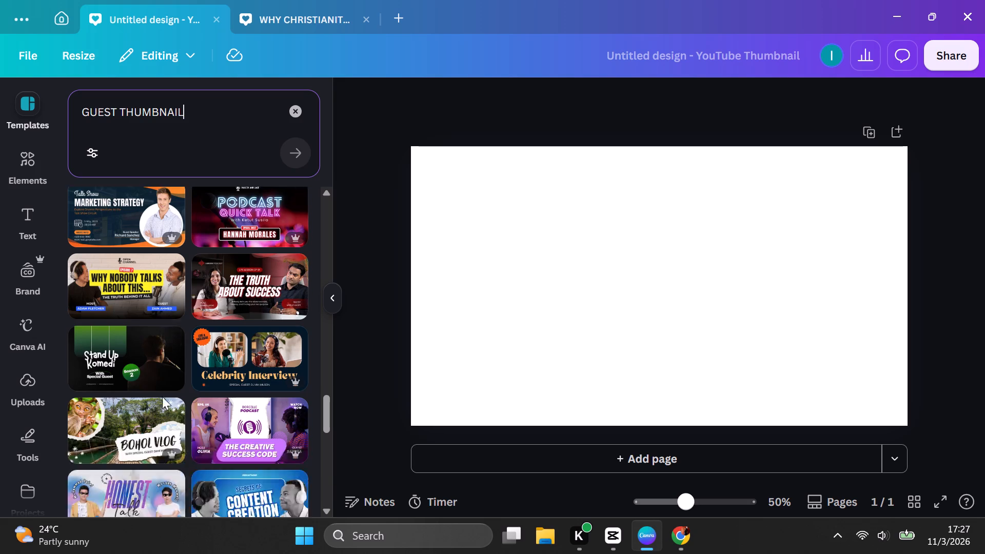
pyautogui.scroll(-5, 216, 369)
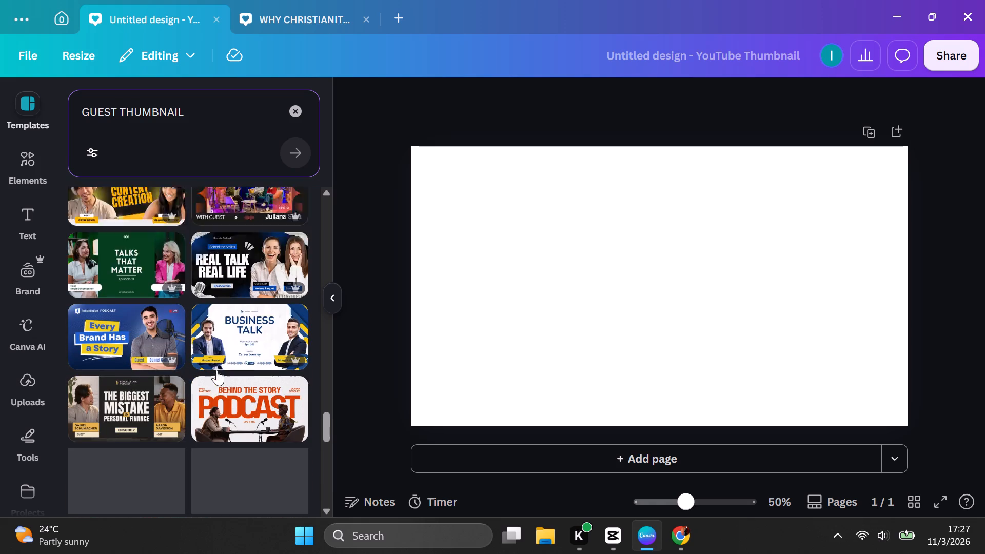
pyautogui.scroll(-5, 216, 370)
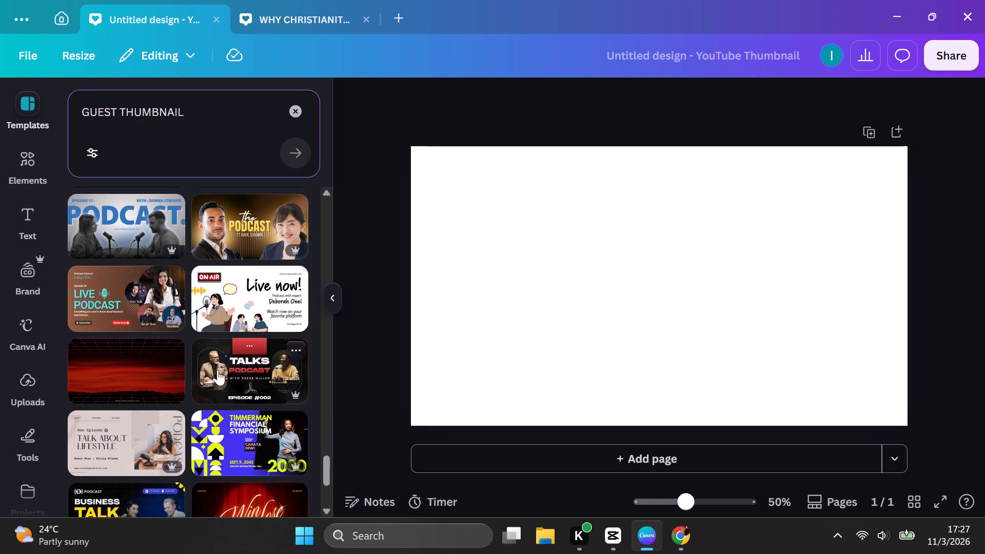
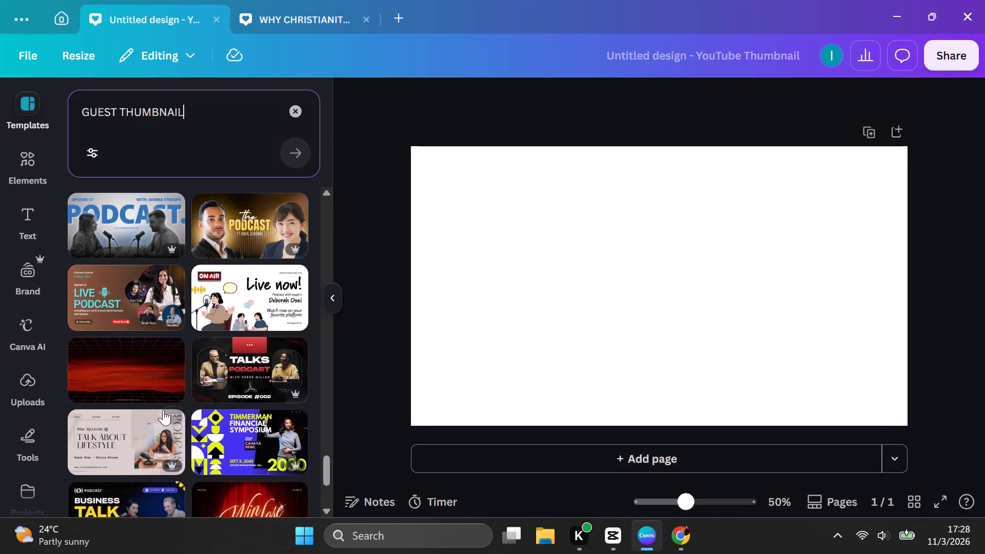
# Examine further GUEST THUMBNAIL template results for a layout suited to a faith-themed podcast with a guest.
pyautogui.scroll(-7, 163, 410)
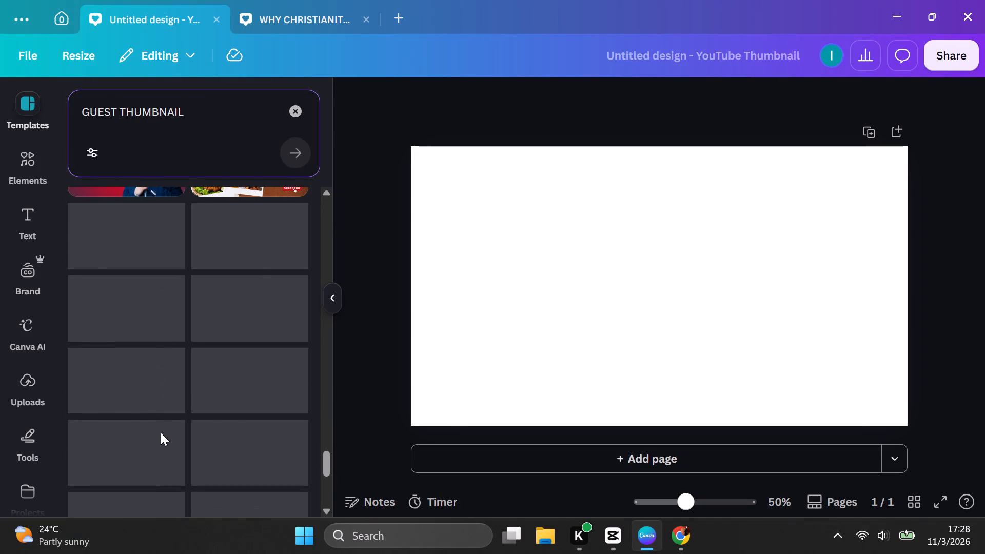
pyautogui.scroll(-3, 191, 436)
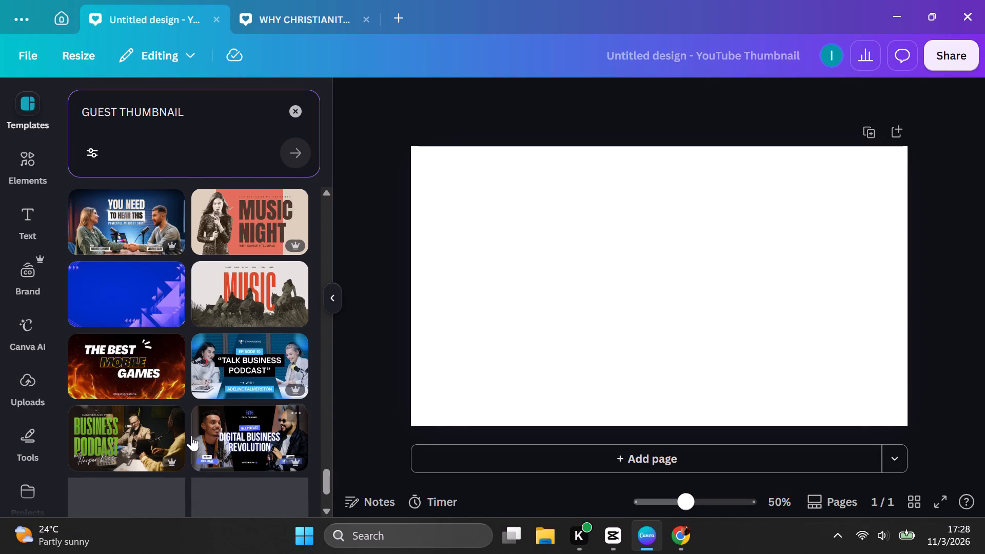
pyautogui.scroll(-3, 191, 436)
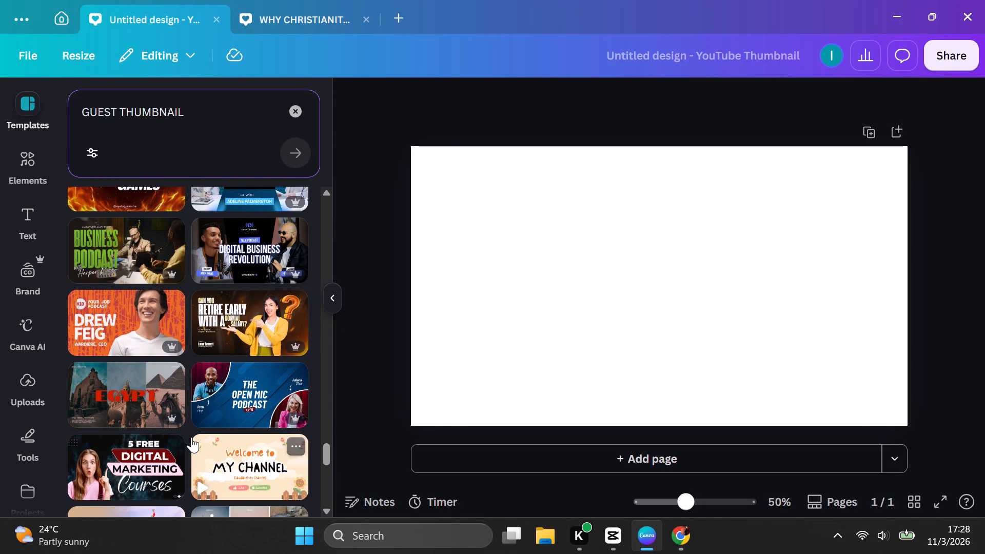
pyautogui.scroll(-2, 191, 437)
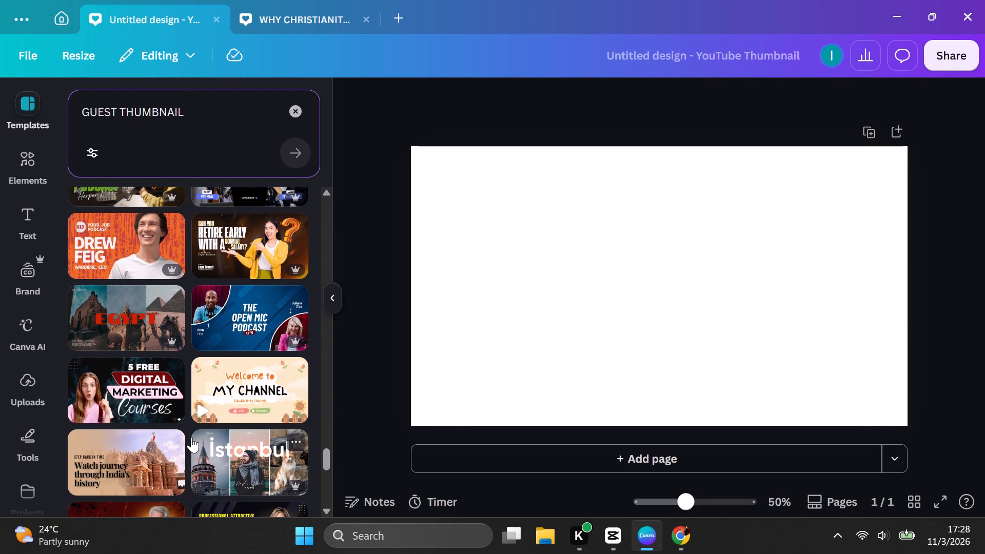
pyautogui.scroll(-3, 191, 437)
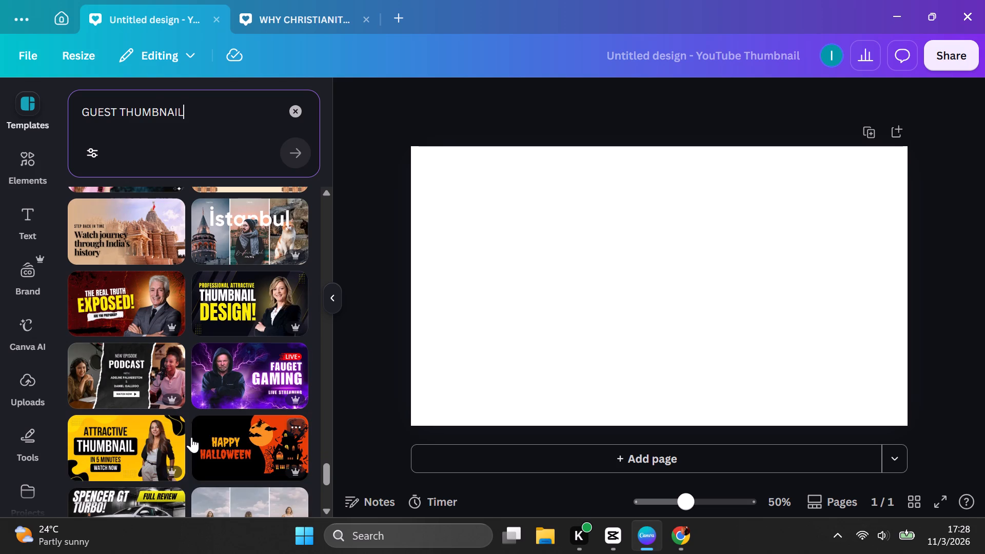
pyautogui.scroll(-2, 191, 437)
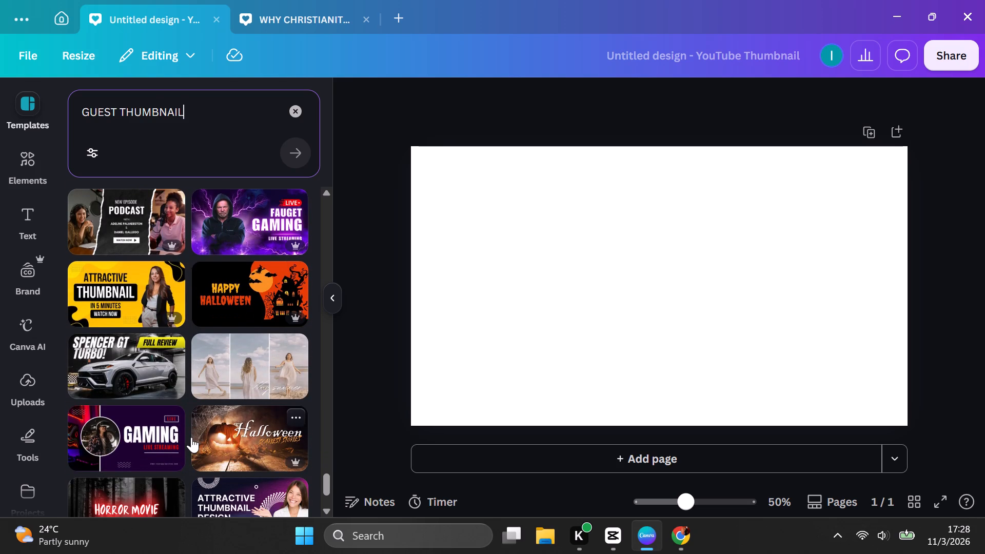
pyautogui.scroll(-3, 191, 437)
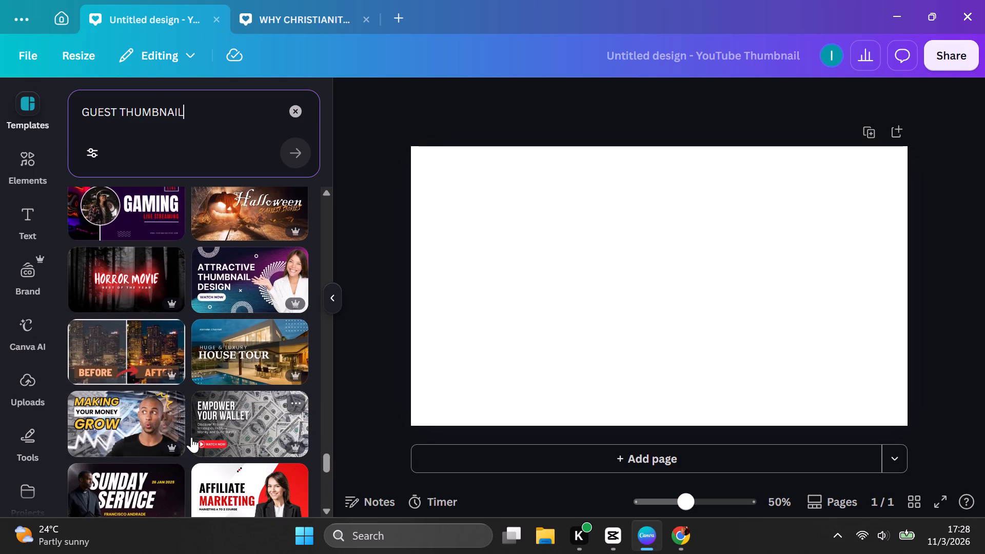
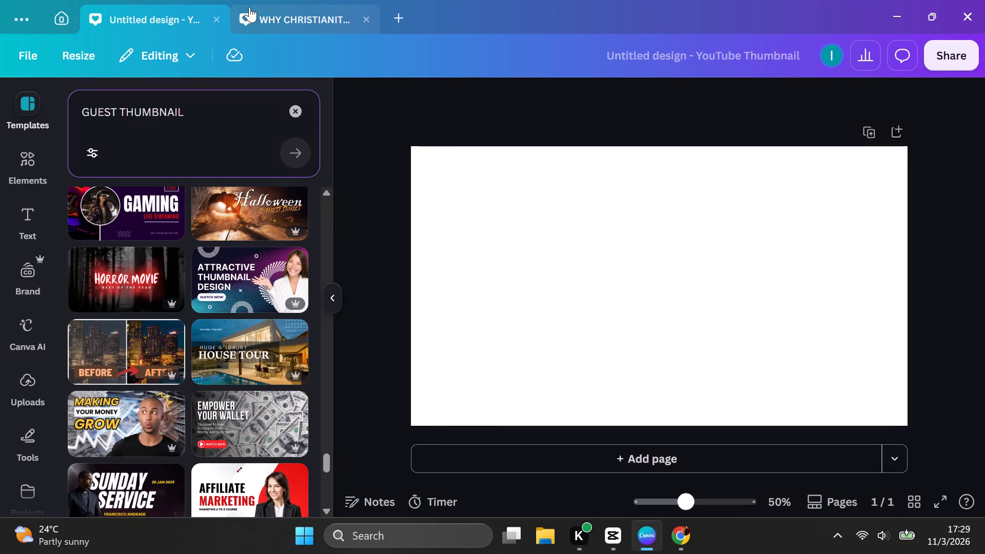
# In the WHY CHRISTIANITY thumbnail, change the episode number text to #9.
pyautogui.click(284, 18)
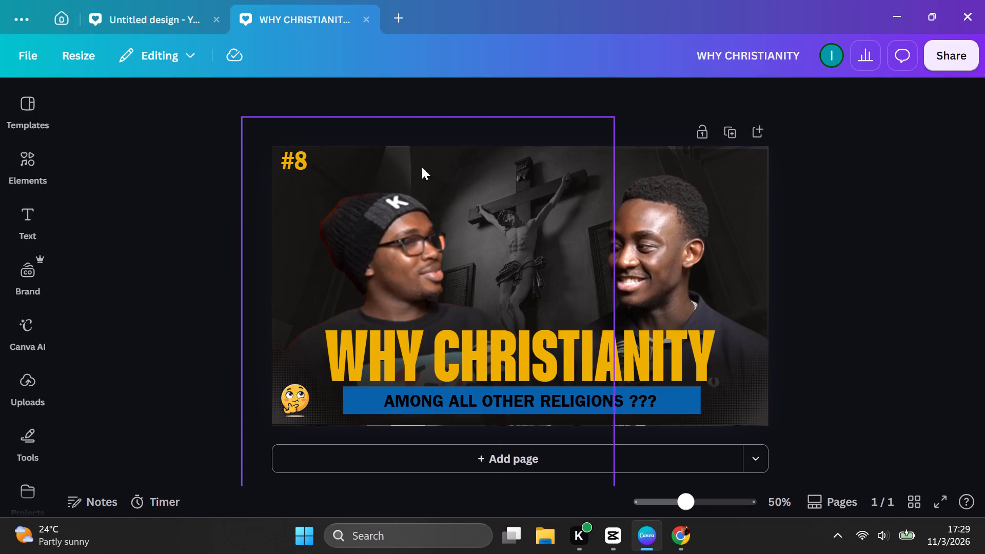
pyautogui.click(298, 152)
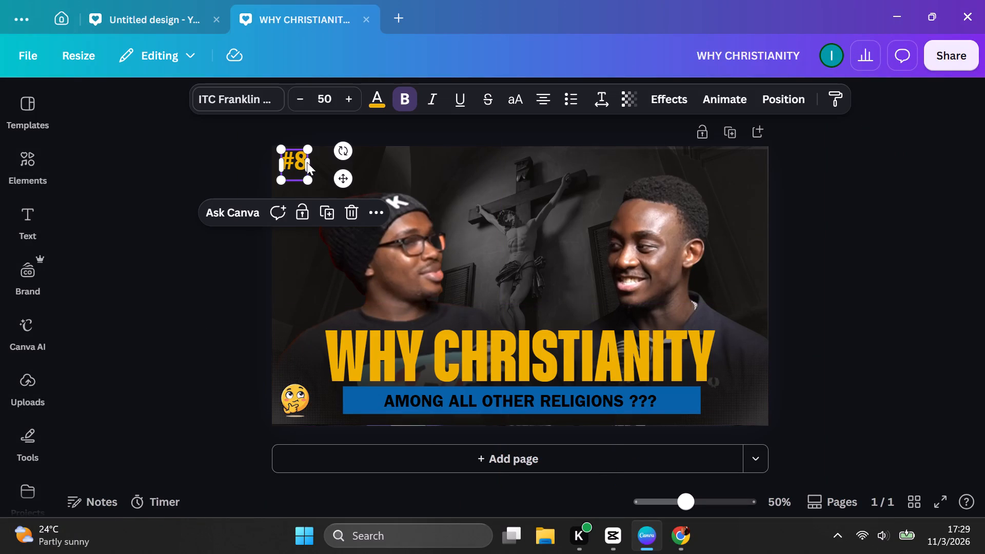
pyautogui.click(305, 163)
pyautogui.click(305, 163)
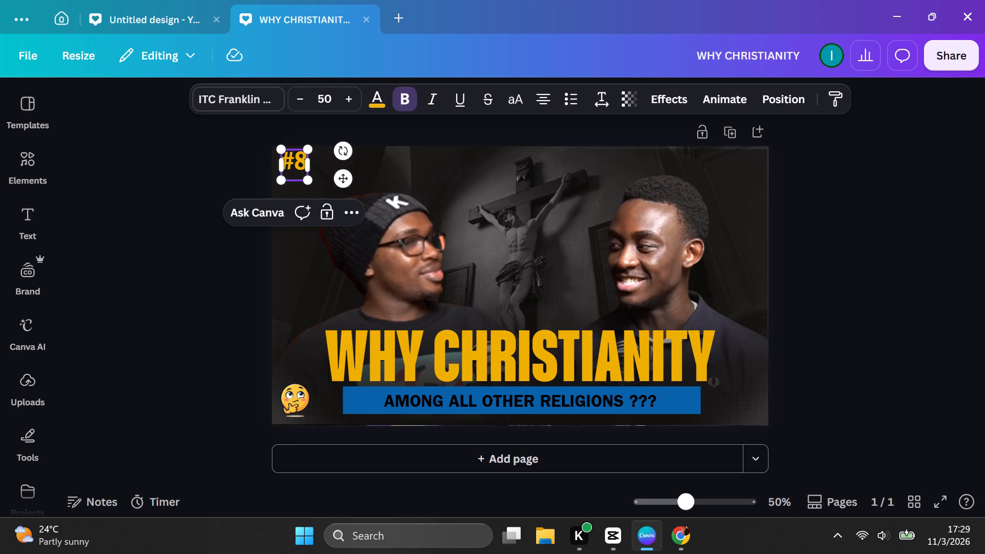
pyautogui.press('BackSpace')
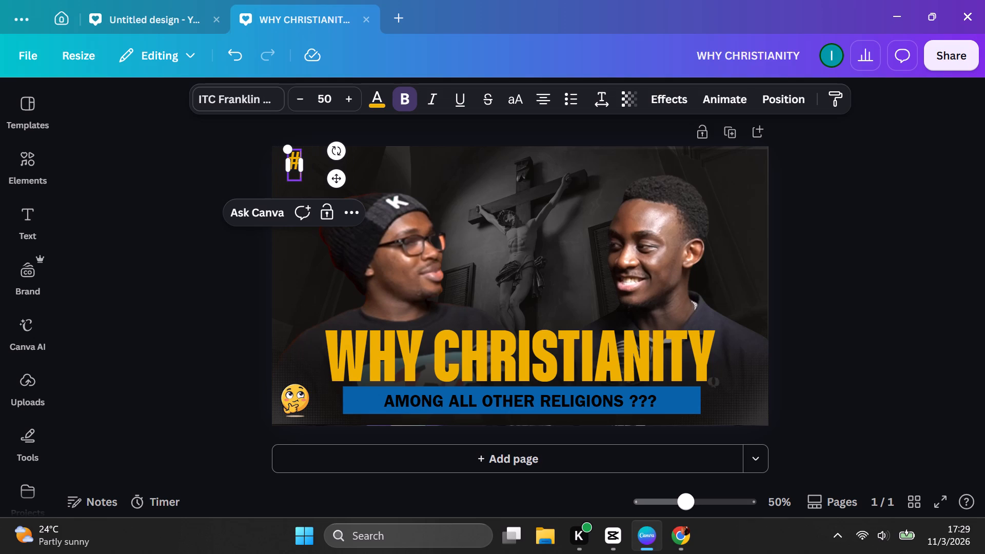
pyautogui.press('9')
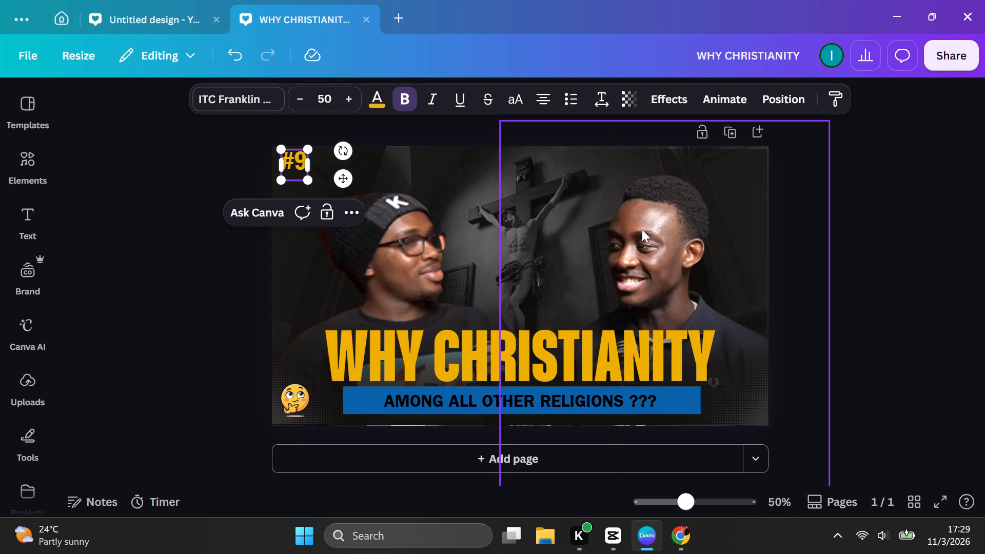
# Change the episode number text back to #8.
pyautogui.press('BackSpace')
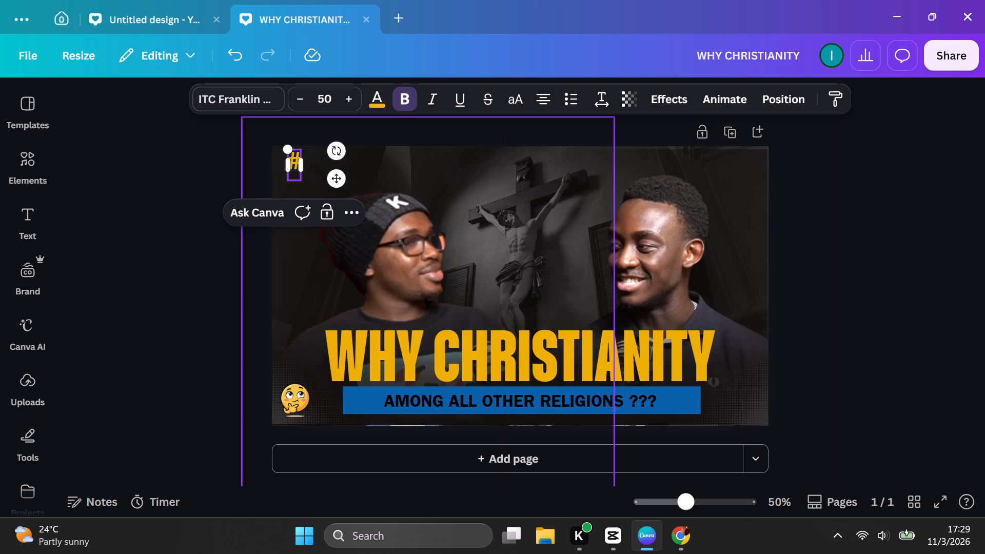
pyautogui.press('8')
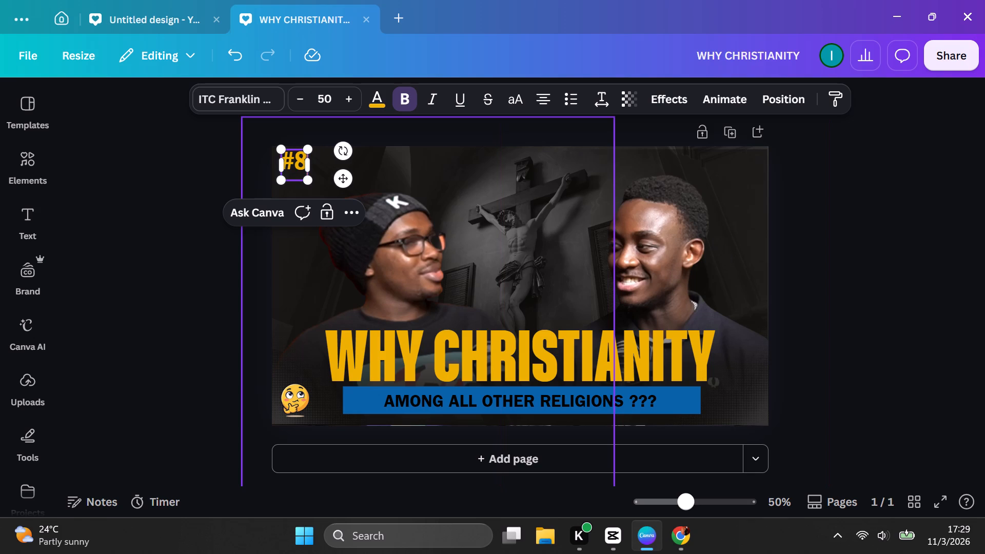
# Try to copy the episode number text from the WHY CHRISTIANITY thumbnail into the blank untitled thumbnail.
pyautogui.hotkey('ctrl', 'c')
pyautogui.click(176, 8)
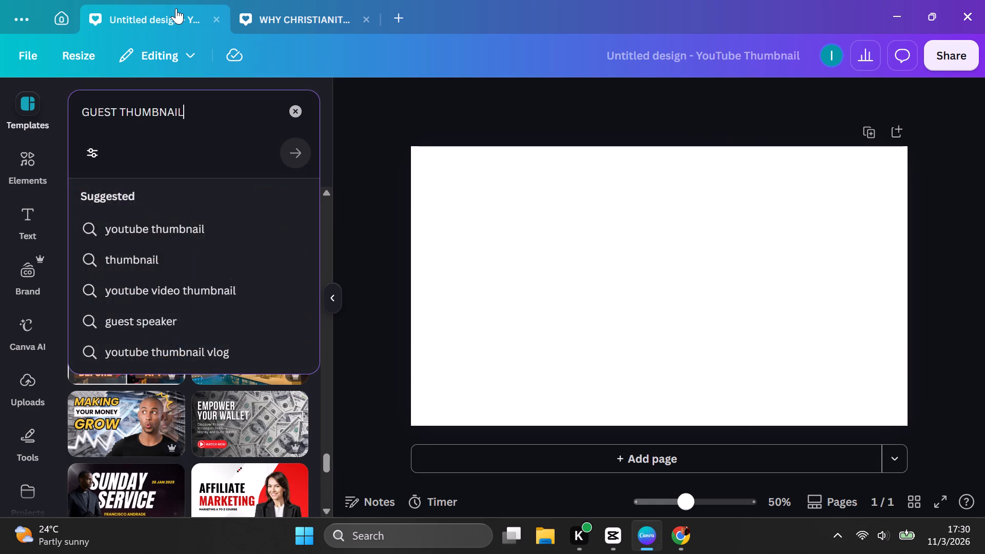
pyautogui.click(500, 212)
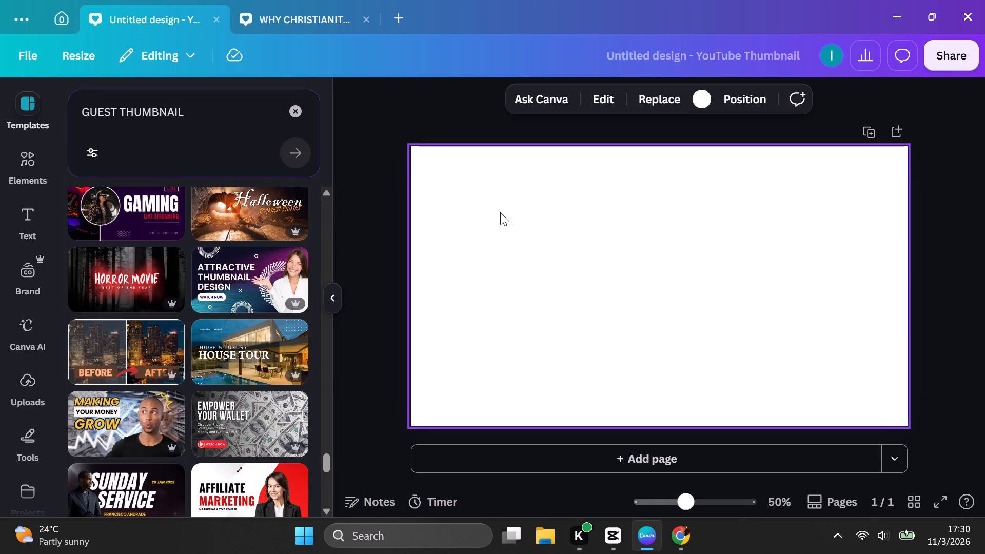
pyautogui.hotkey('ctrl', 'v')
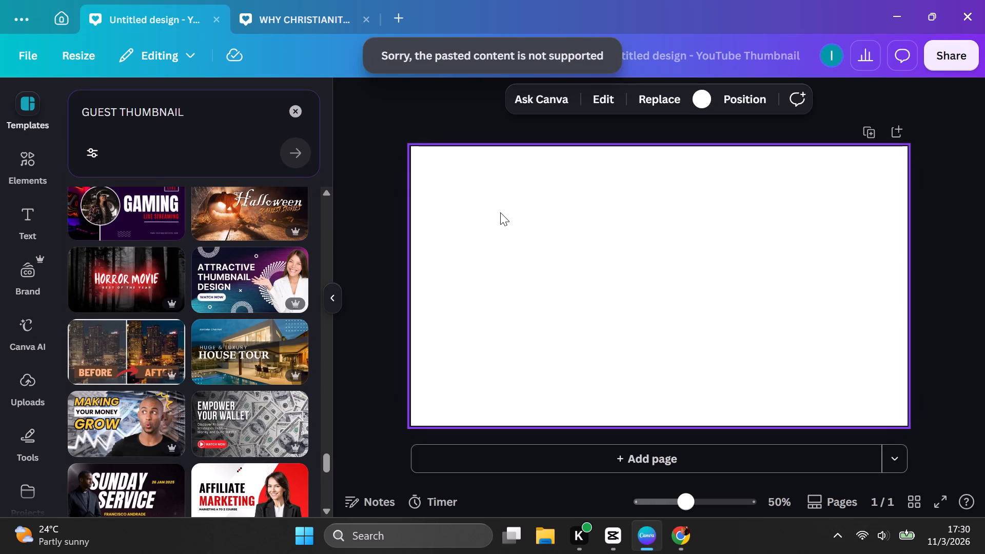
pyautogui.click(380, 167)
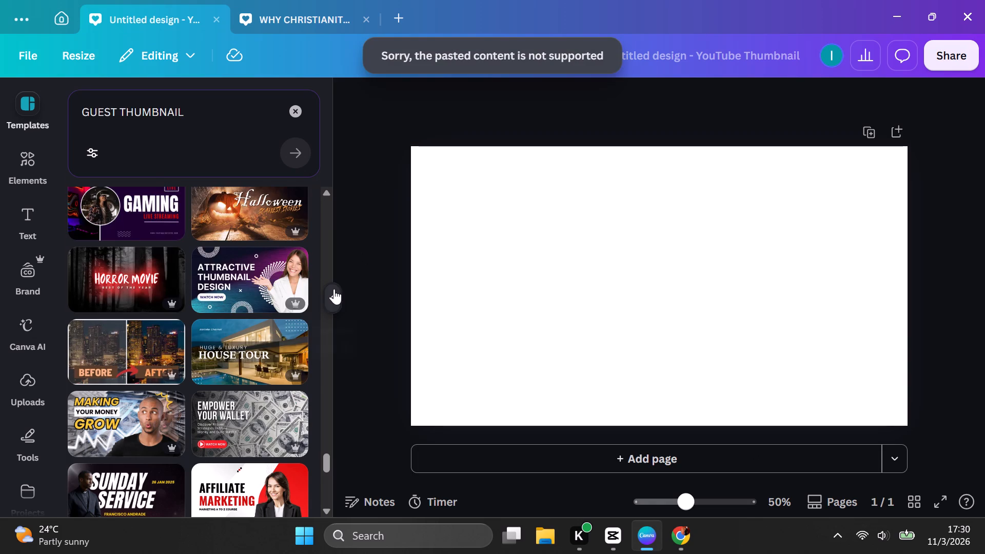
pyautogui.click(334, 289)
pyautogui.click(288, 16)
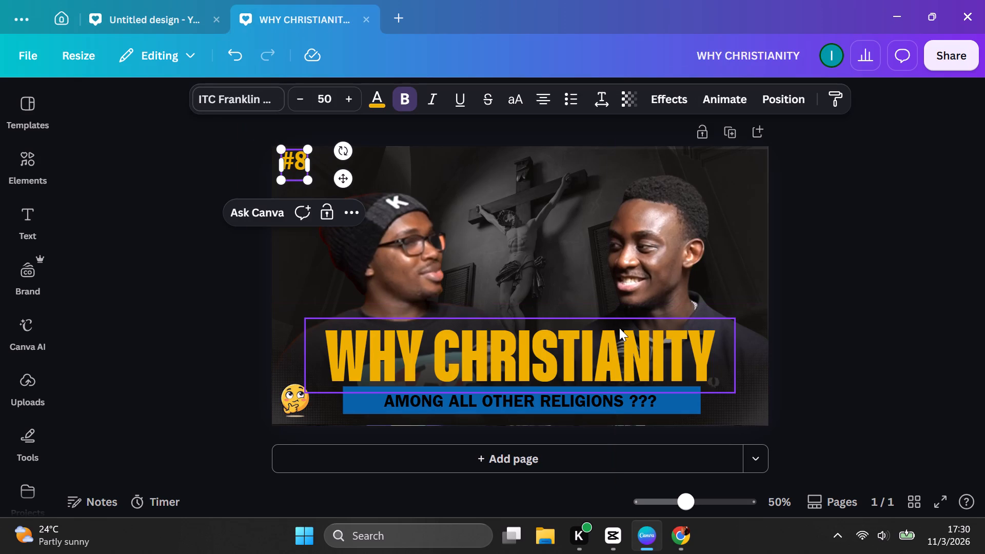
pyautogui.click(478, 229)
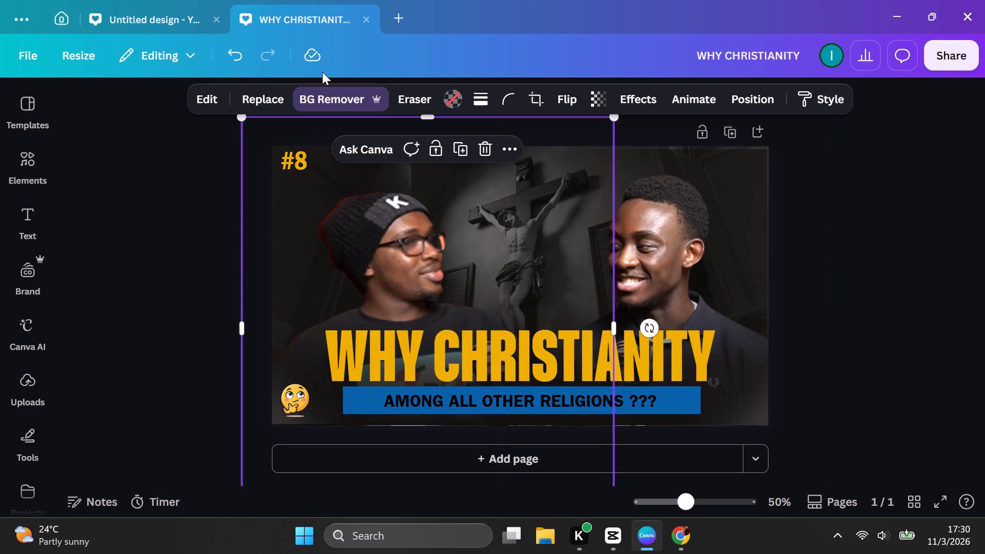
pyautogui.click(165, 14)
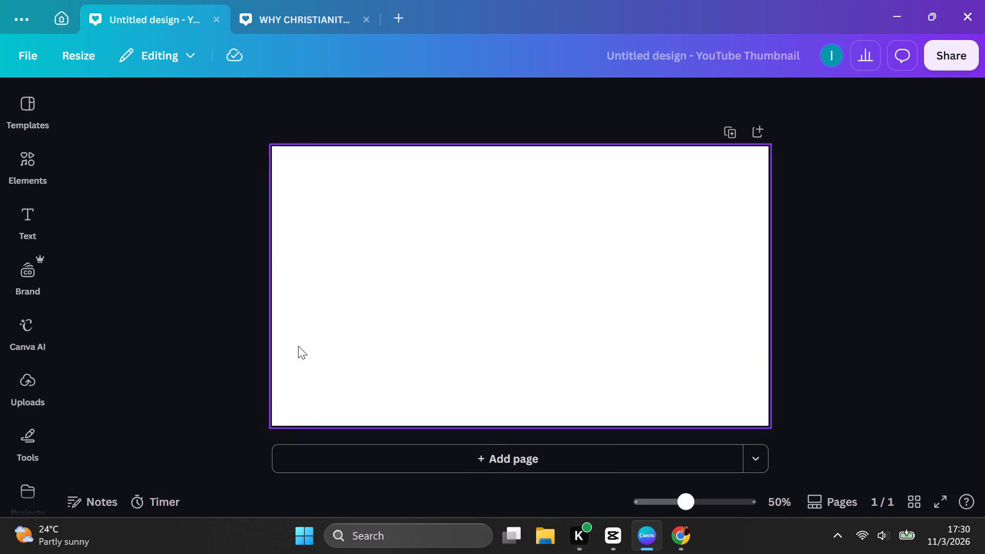
# In the blank untitled thumbnail, browse the element categories and open the Photos collection.
pyautogui.click(24, 115)
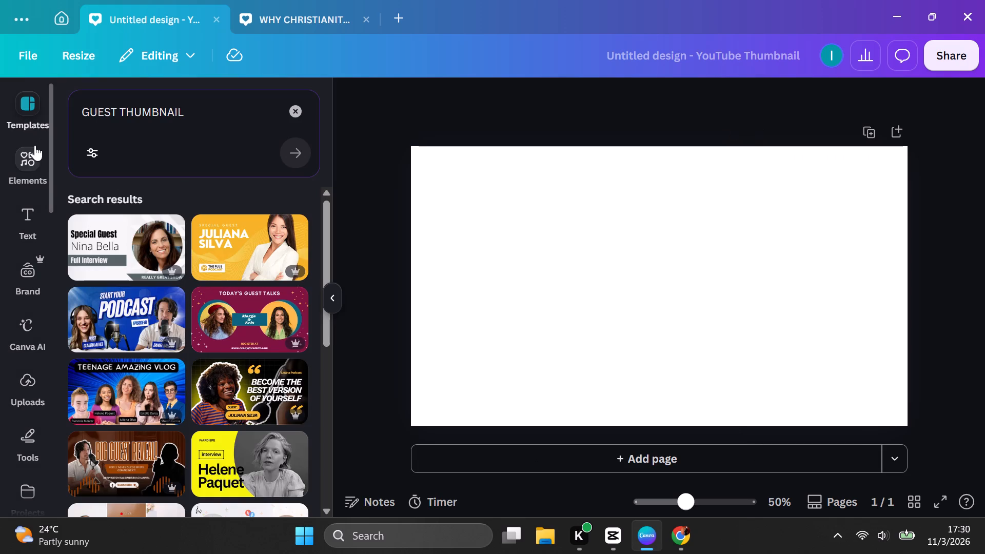
pyautogui.click(24, 170)
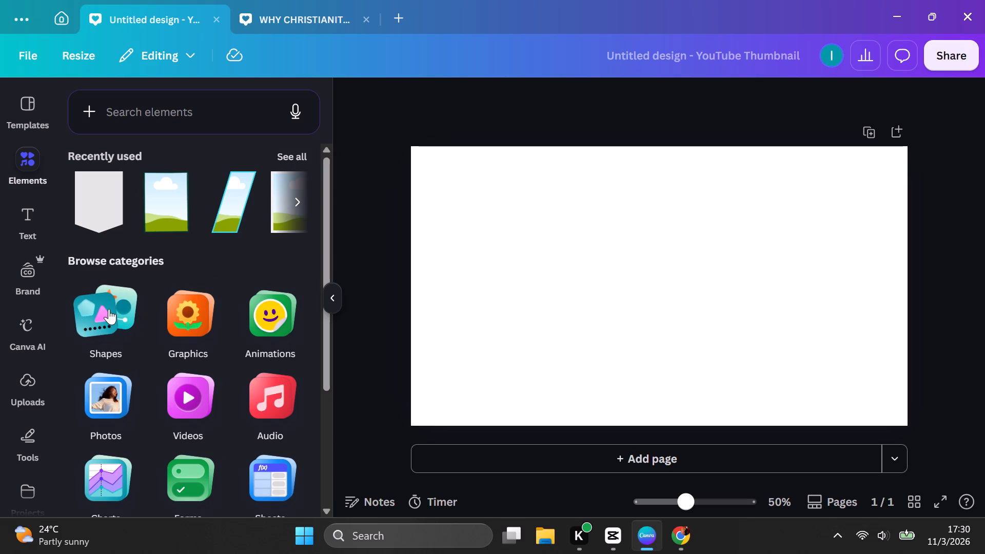
pyautogui.scroll(-5, 153, 327)
pyautogui.scroll(6, 163, 333)
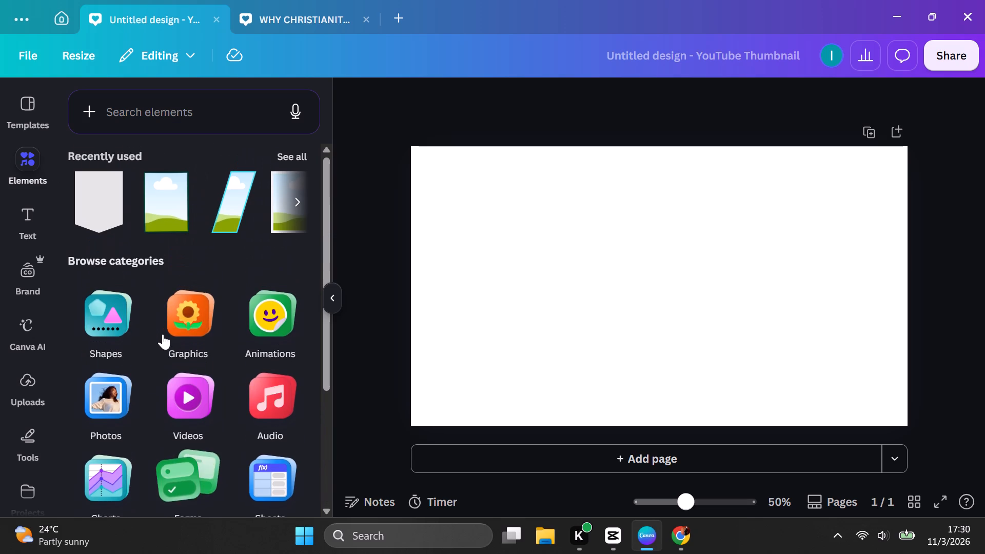
pyautogui.scroll(4, 163, 334)
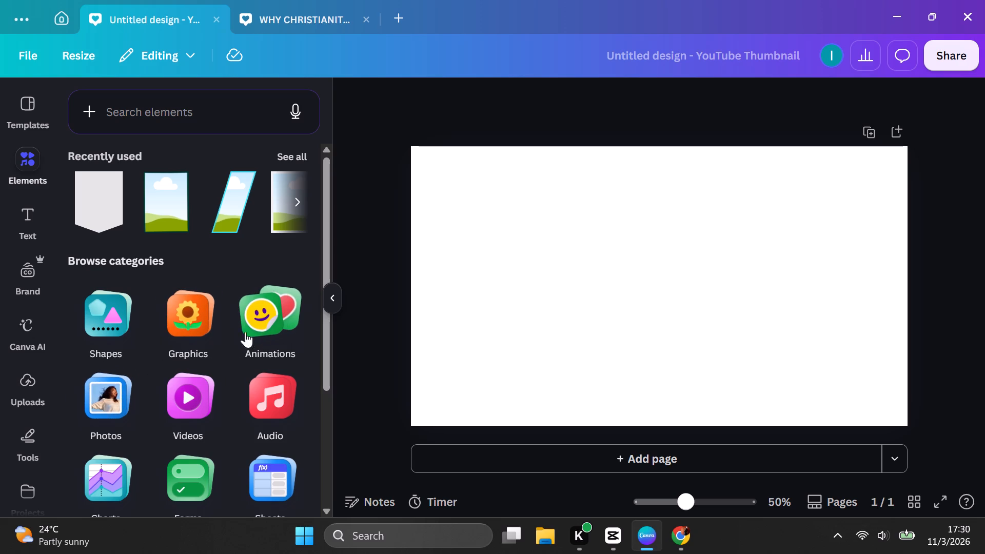
pyautogui.click(121, 409)
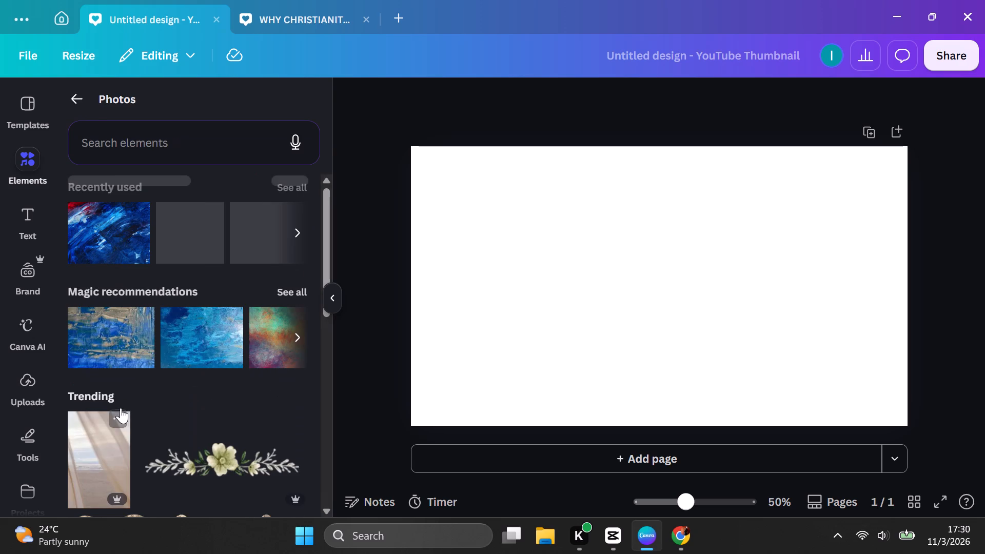
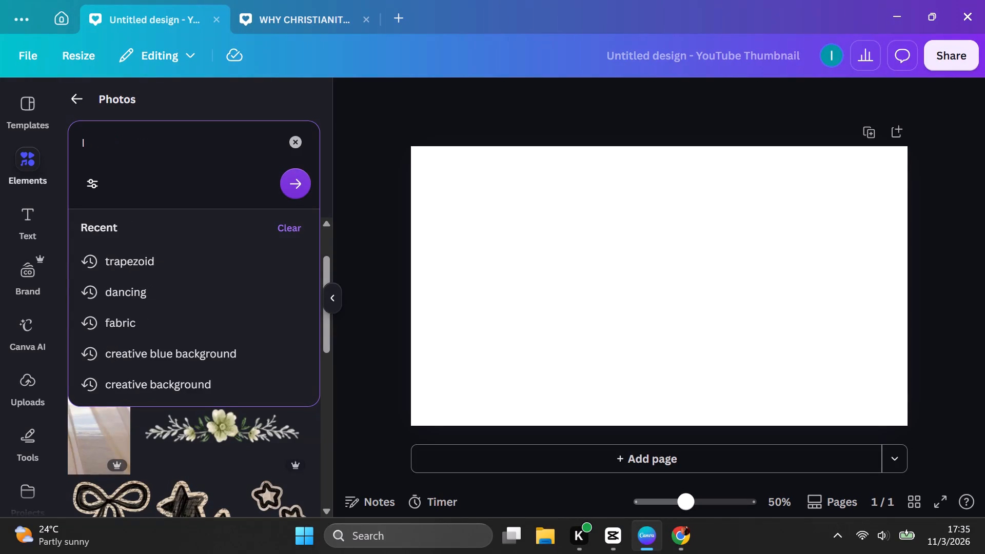
# Enter a search query beginning with "Image of" in the Photos collection for the blank untitled thumbnail.
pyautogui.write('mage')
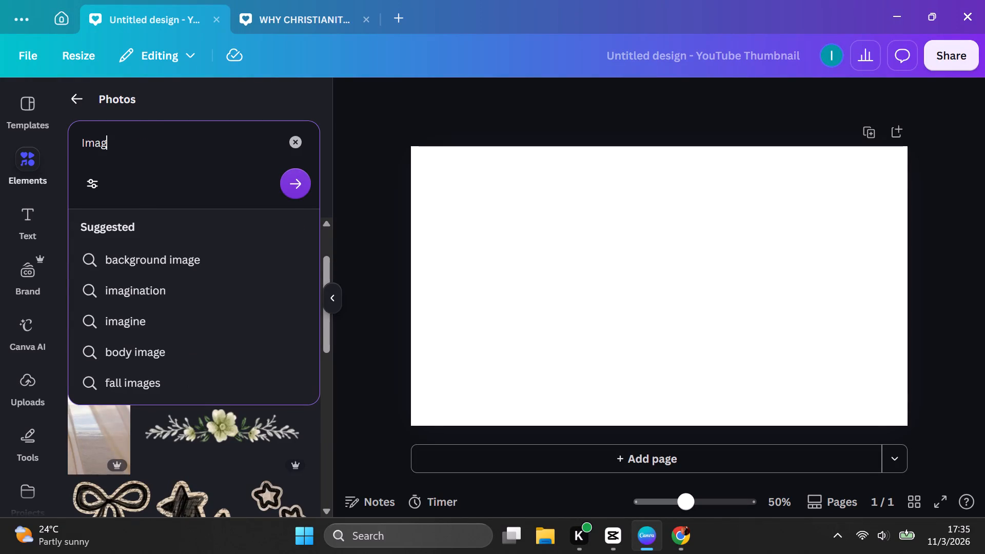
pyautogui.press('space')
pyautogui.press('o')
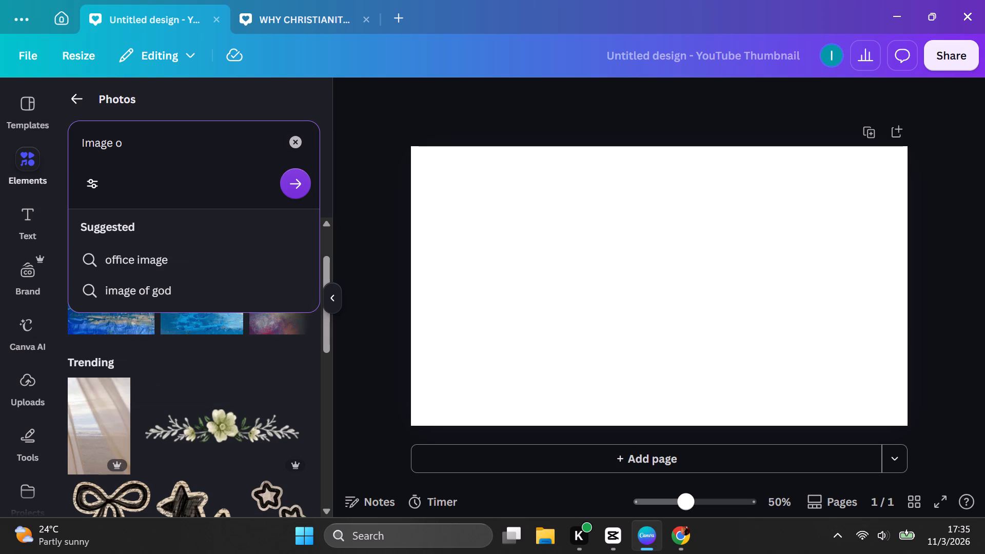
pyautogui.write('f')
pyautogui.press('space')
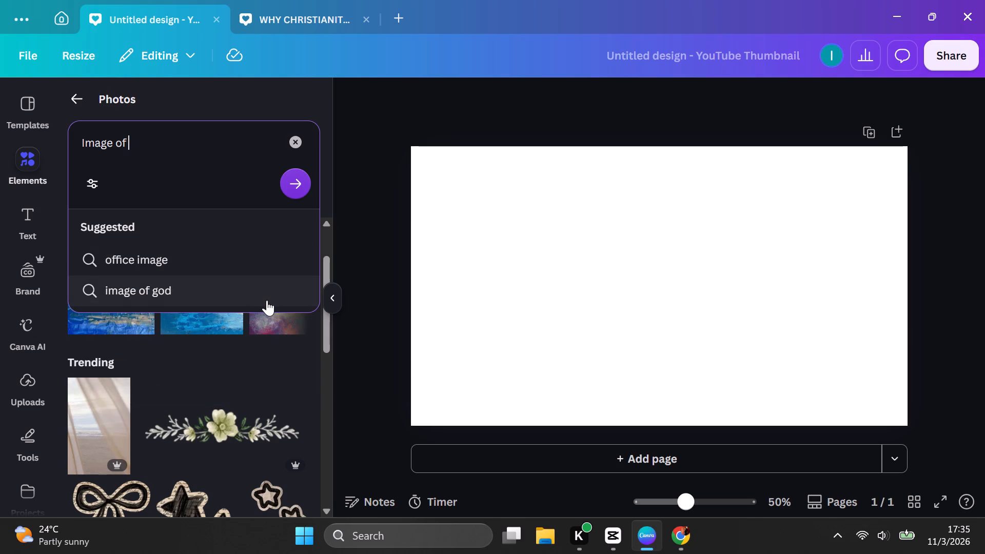
# Search the photos for "image of god" and look through the results for a thumbnail background.
pyautogui.click(267, 300)
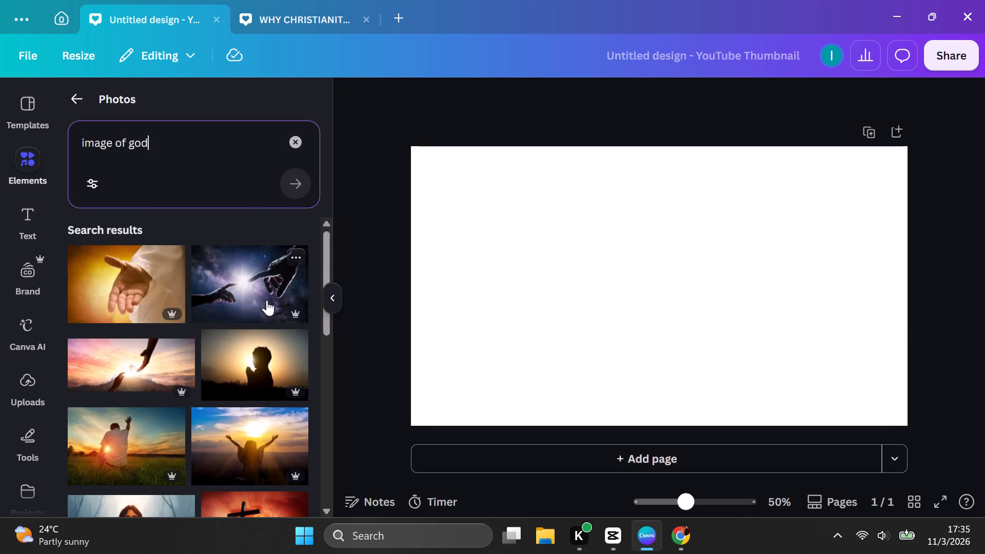
pyautogui.scroll(-1, 270, 309)
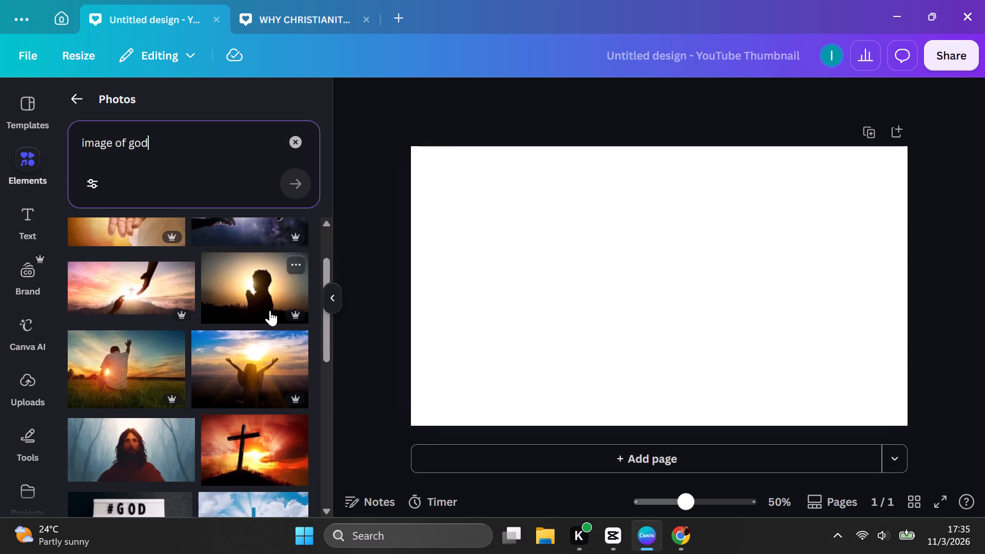
pyautogui.scroll(-3, 270, 310)
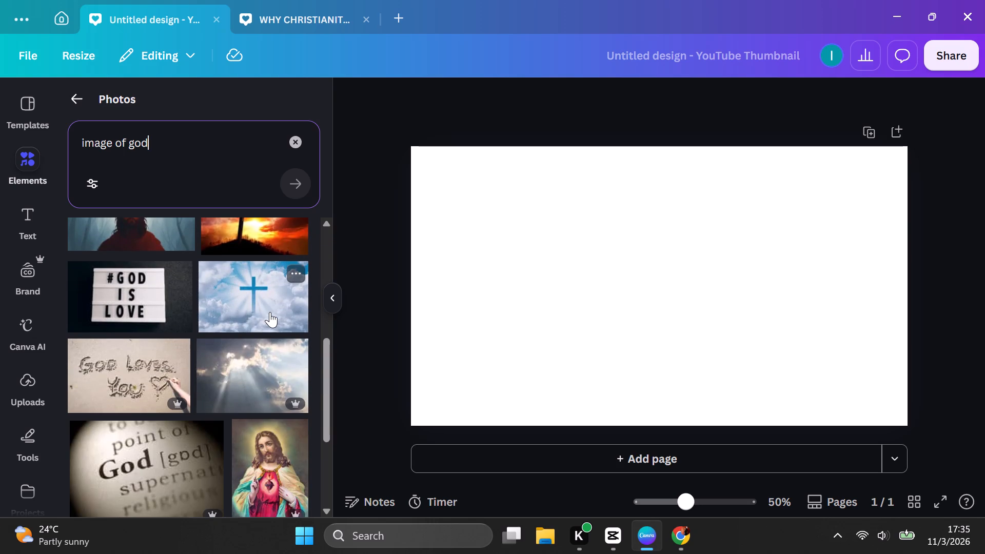
pyautogui.scroll(6, 270, 312)
pyautogui.scroll(-7, 271, 318)
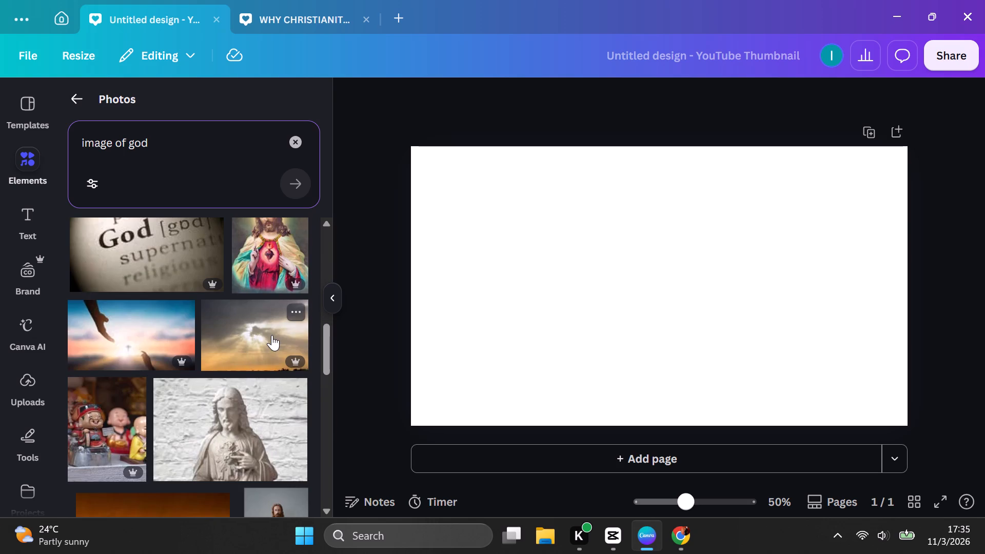
pyautogui.scroll(-4, 272, 335)
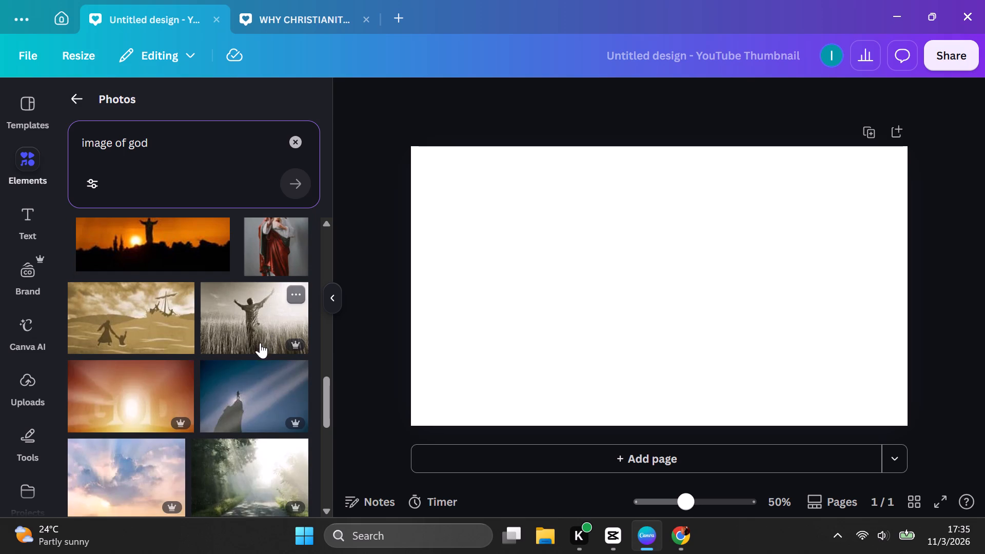
pyautogui.scroll(-2, 259, 330)
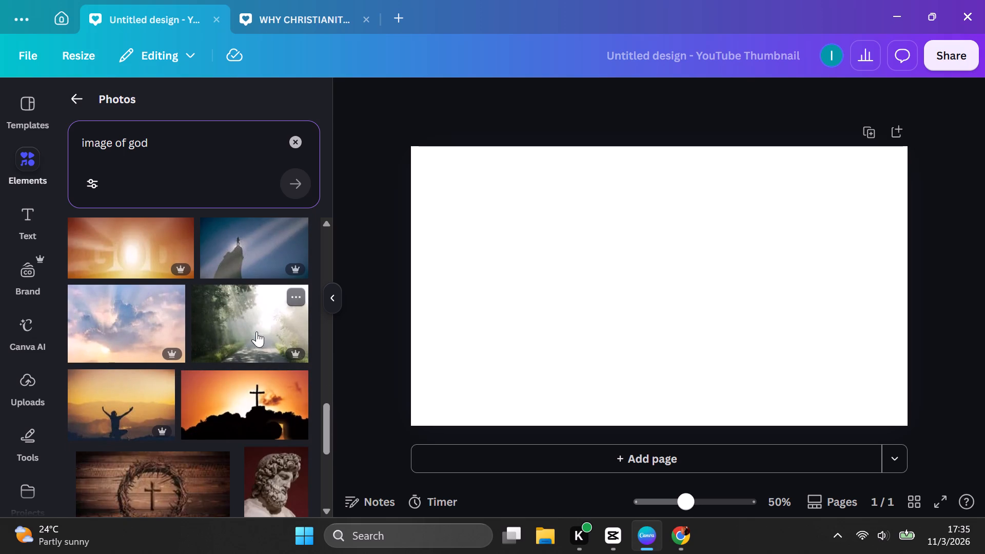
pyautogui.scroll(-2, 257, 331)
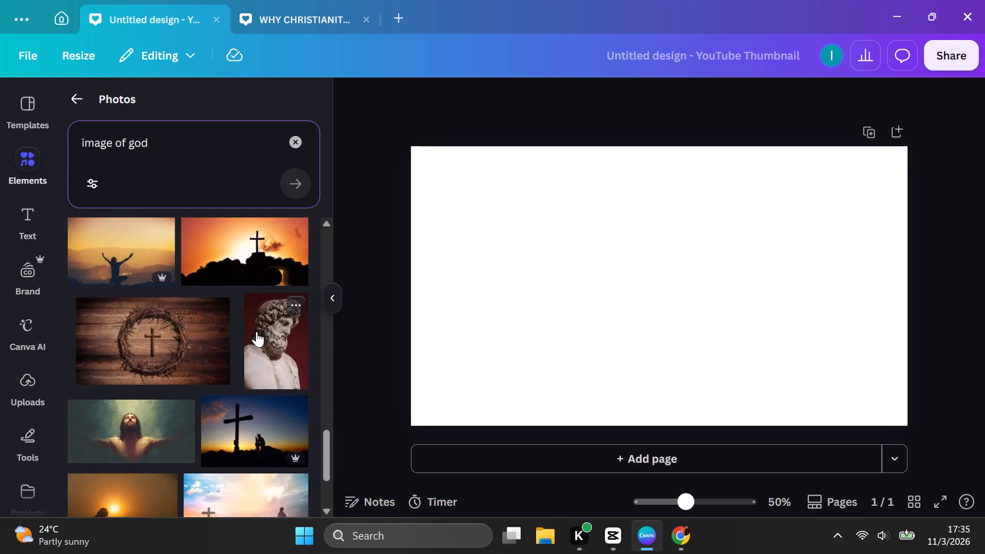
pyautogui.scroll(-5, 257, 331)
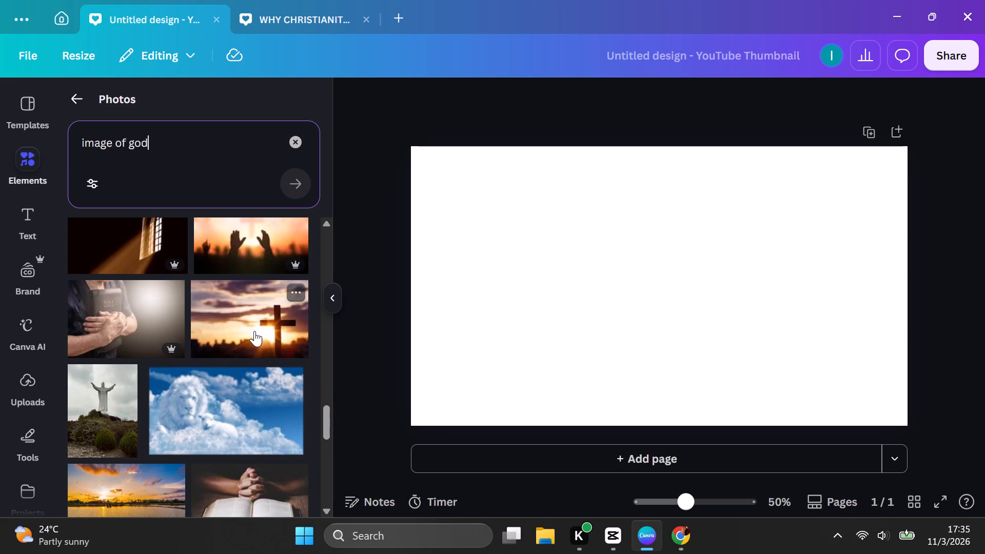
pyautogui.scroll(-4, 254, 331)
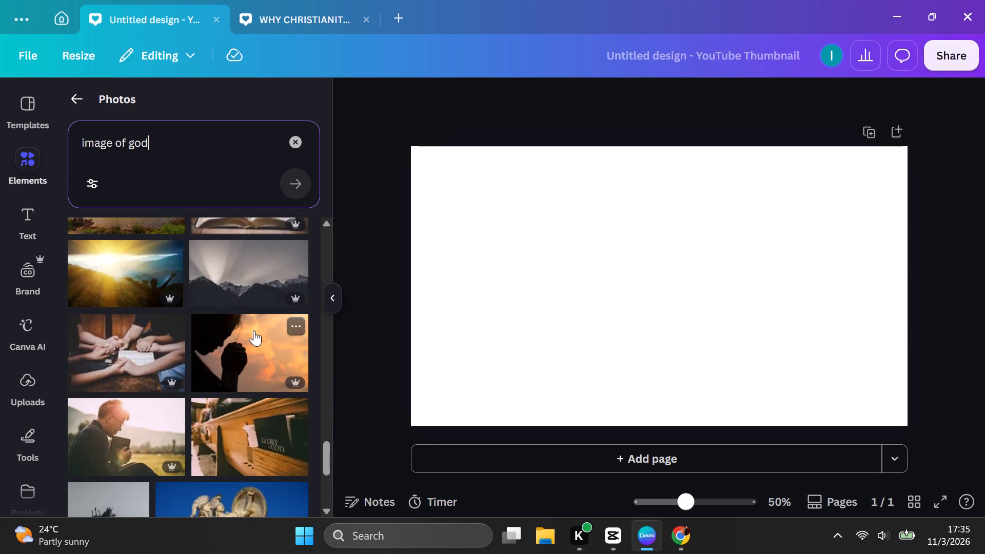
pyautogui.scroll(11, 254, 327)
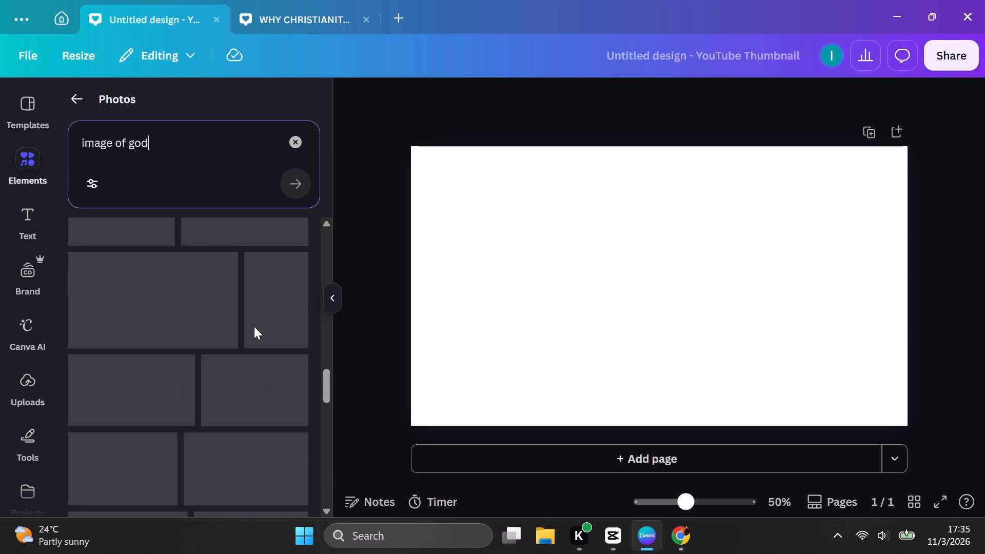
pyautogui.scroll(11, 254, 326)
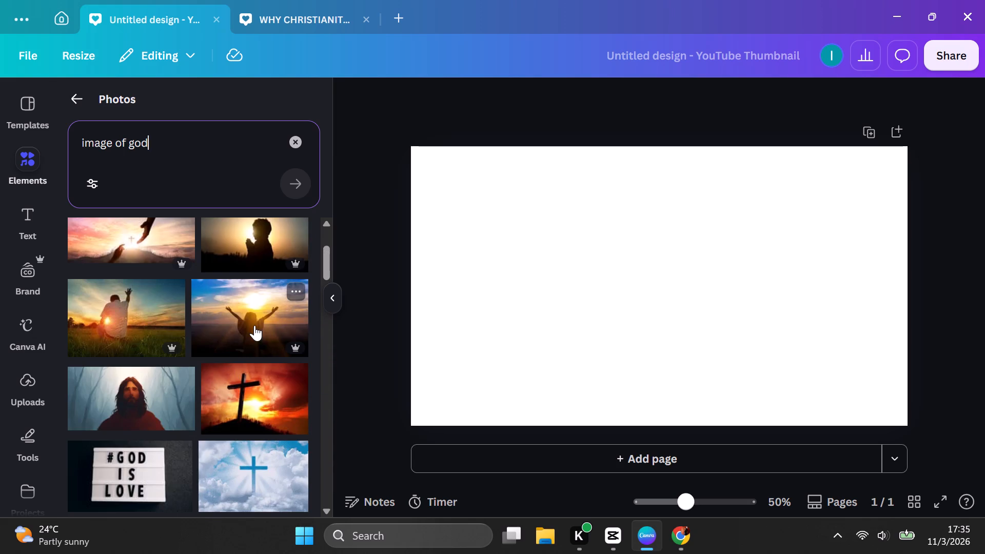
pyautogui.scroll(8, 254, 325)
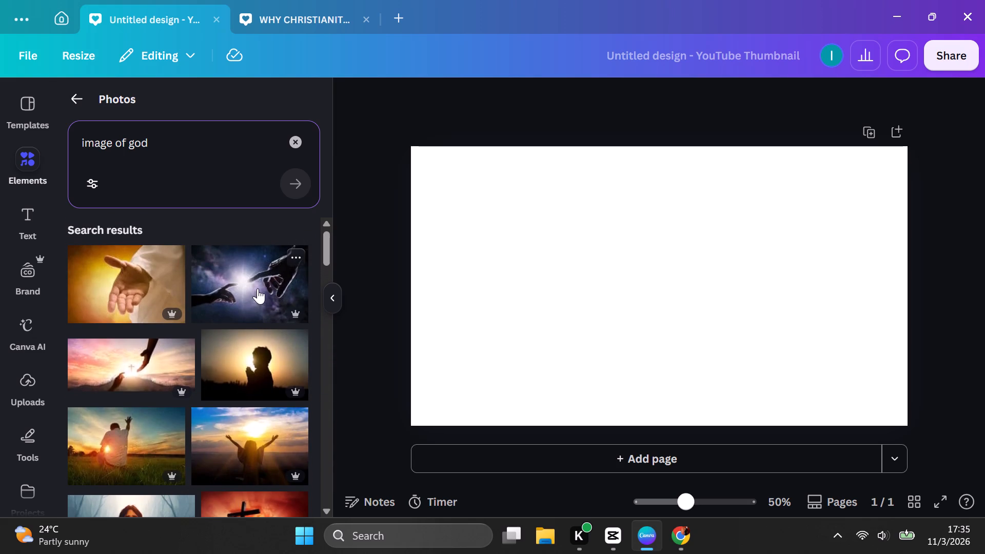
# Add the photo of two hands reaching toward a bright light in space and enlarge it to cover the whole page.
pyautogui.click(258, 288)
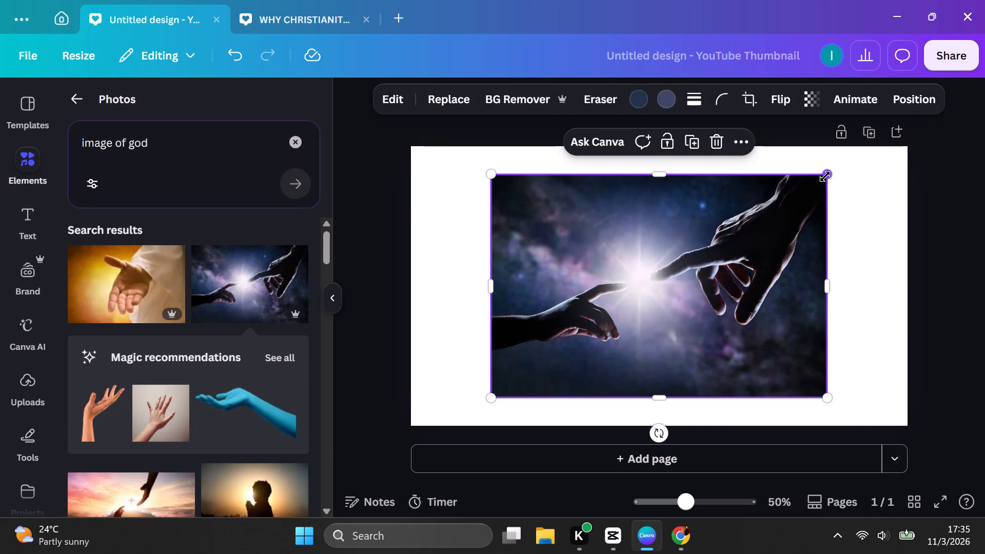
pyautogui.moveTo(825, 176); pyautogui.dragTo(859, 154)
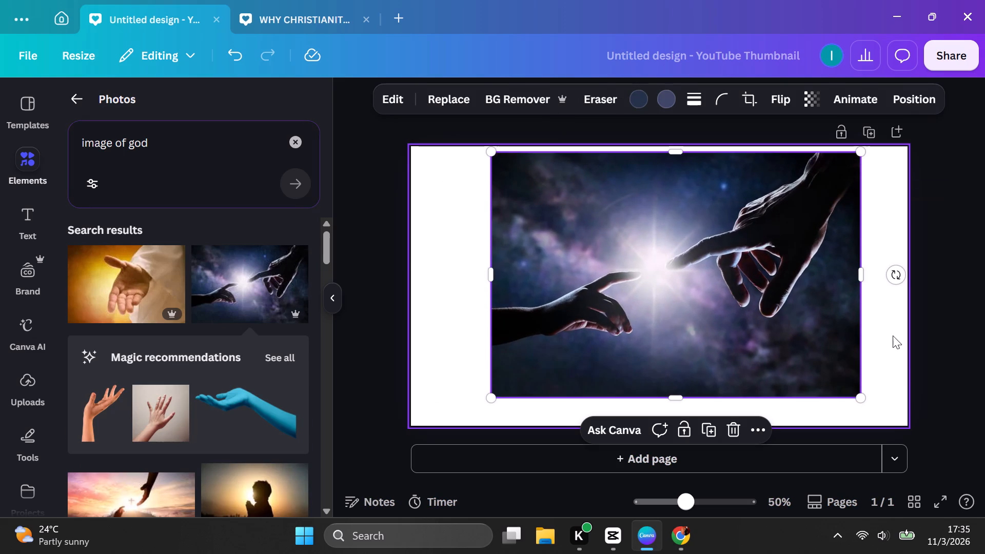
pyautogui.moveTo(862, 396); pyautogui.dragTo(875, 417)
pyautogui.moveTo(490, 409); pyautogui.dragTo(452, 421)
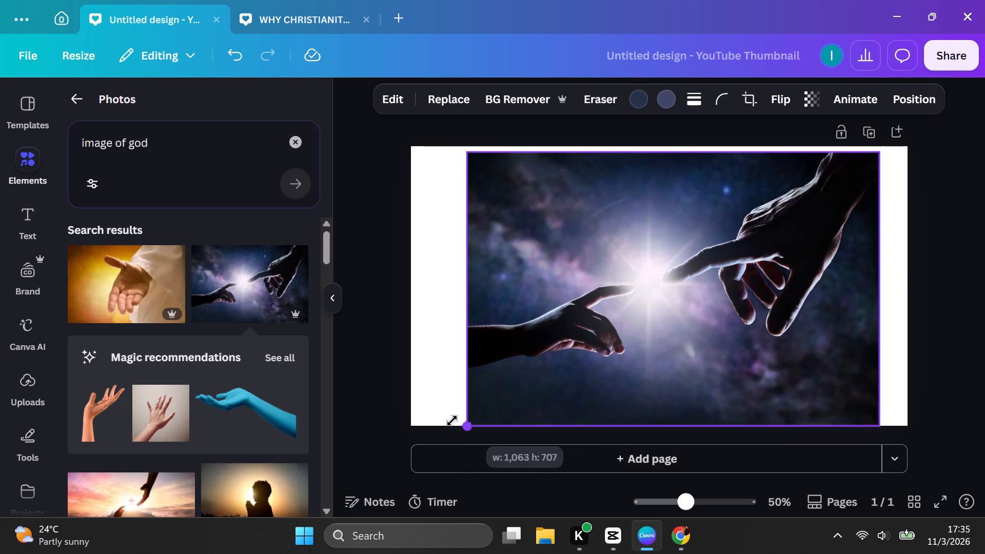
pyautogui.moveTo(452, 421); pyautogui.dragTo(444, 424)
pyautogui.moveTo(530, 379); pyautogui.dragTo(519, 375)
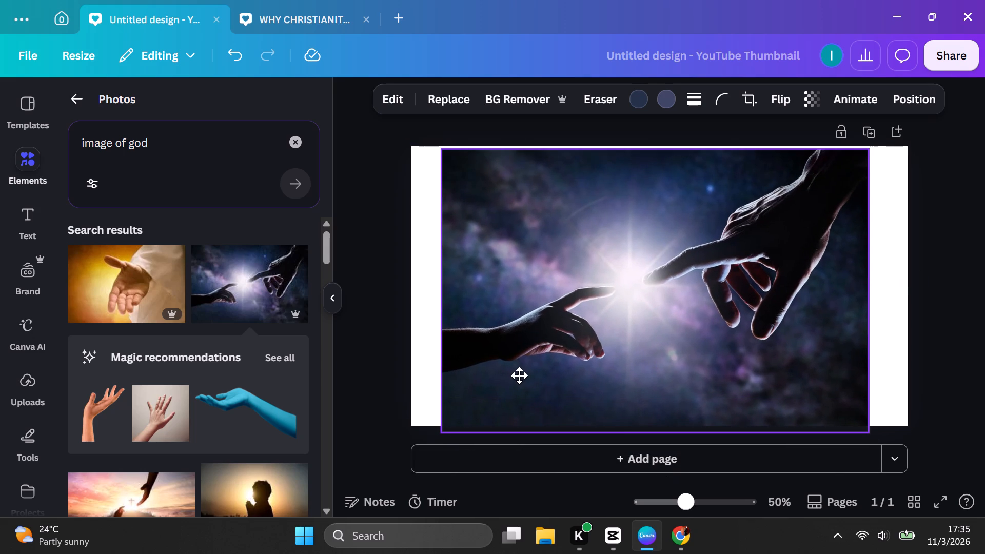
pyautogui.moveTo(519, 375); pyautogui.dragTo(518, 373)
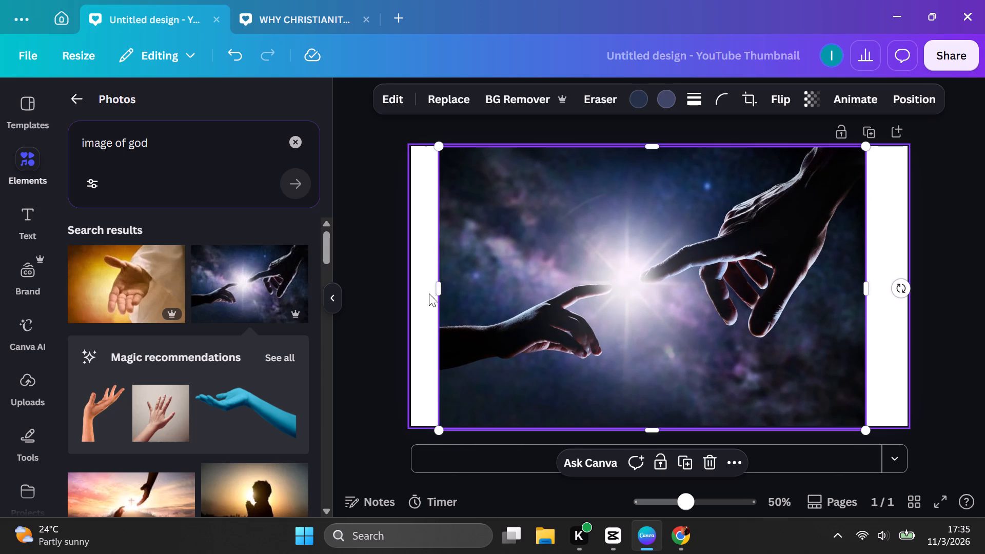
pyautogui.moveTo(439, 291); pyautogui.dragTo(419, 296)
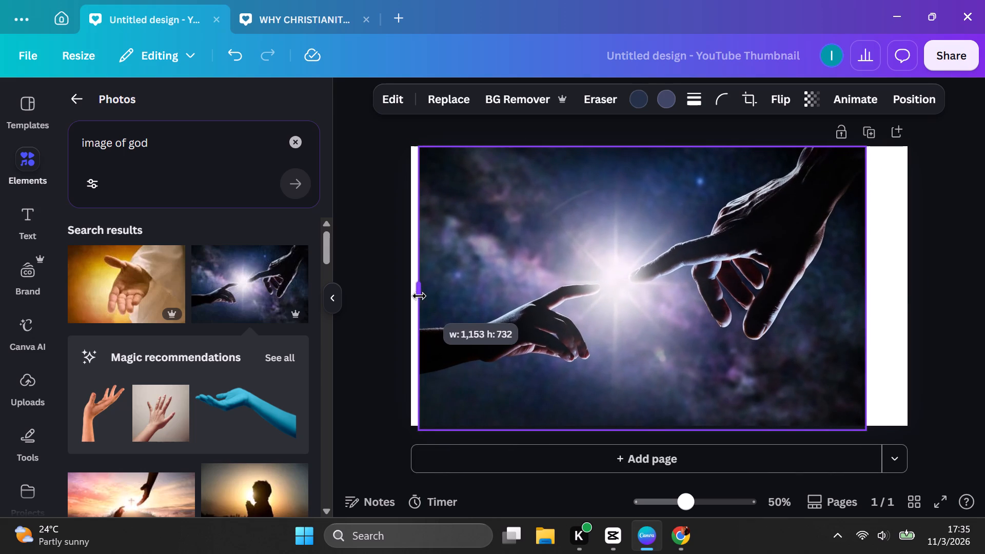
pyautogui.moveTo(419, 296); pyautogui.dragTo(413, 304)
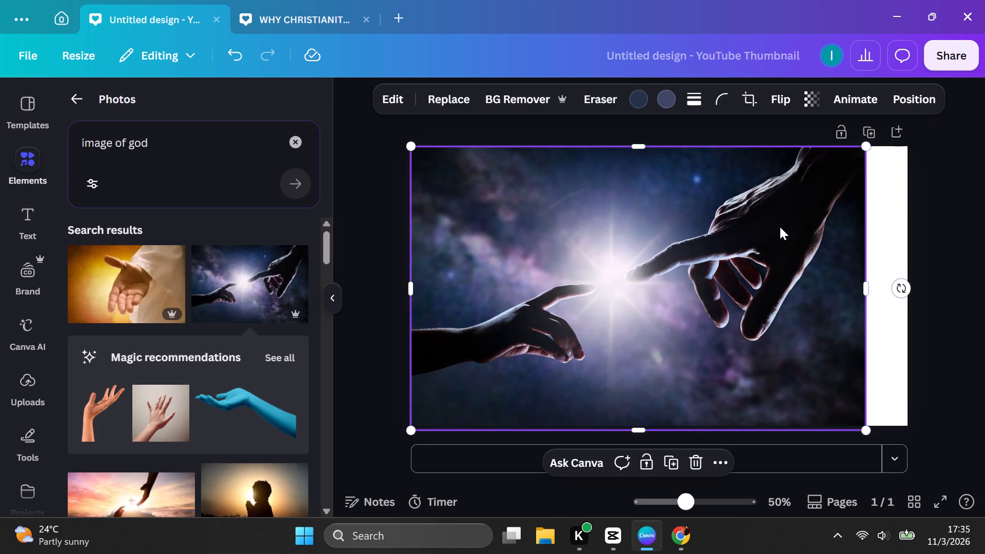
pyautogui.moveTo(871, 289); pyautogui.dragTo(883, 286)
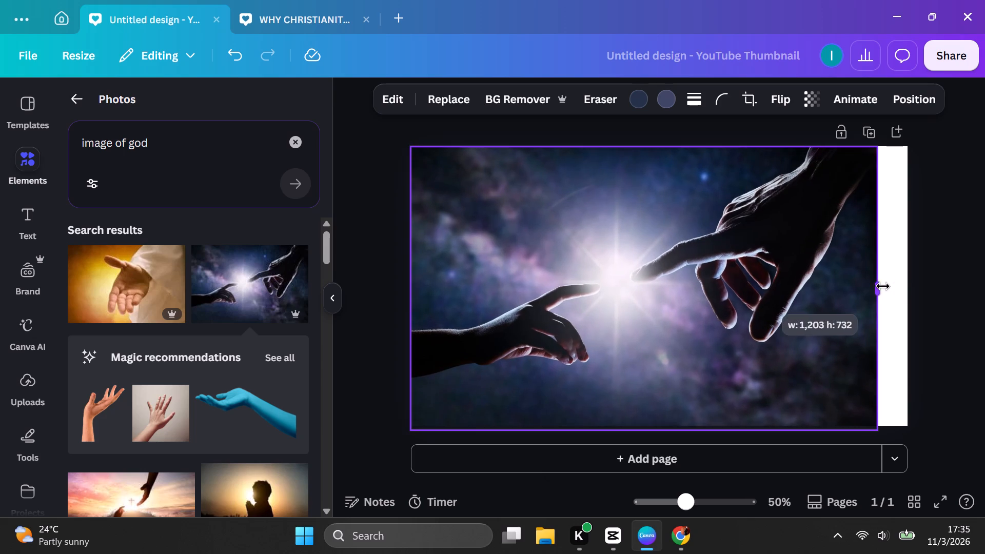
pyautogui.moveTo(883, 286); pyautogui.dragTo(913, 280)
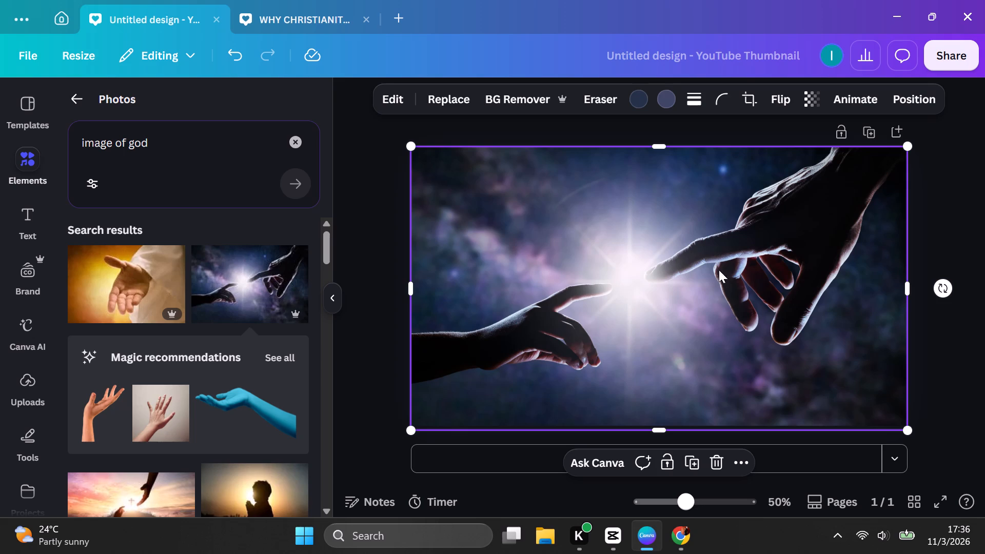
# Copy the dark gradient layer over the right side of the WHY CHRISTIANITY thumbnail and paste it into the untitled thumbnail.
pyautogui.click(326, 15)
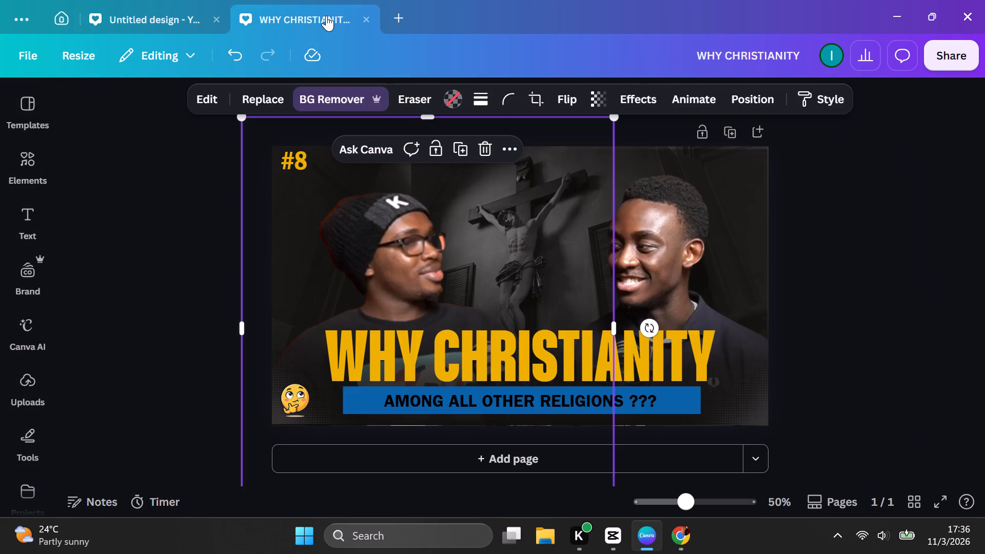
pyautogui.click(308, 251)
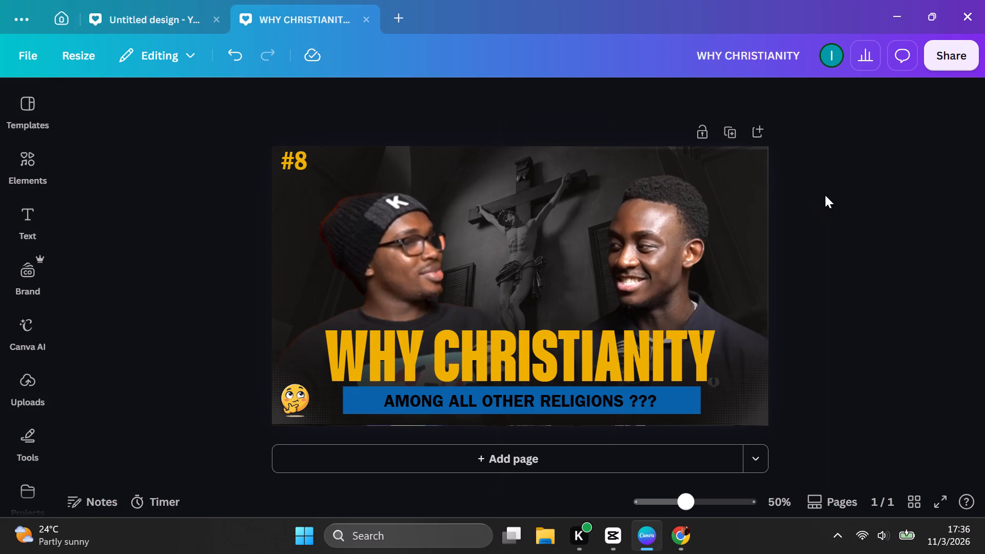
pyautogui.click(749, 224)
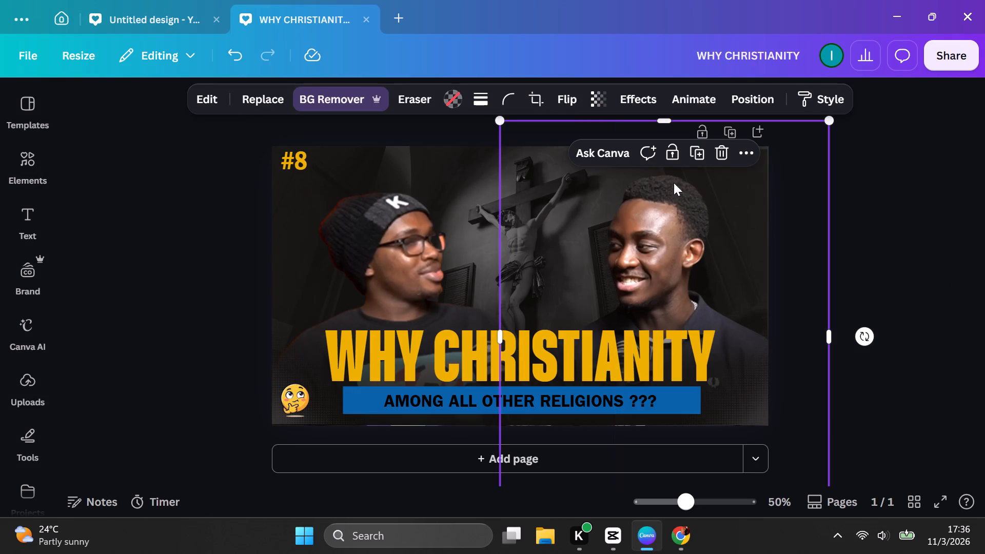
pyautogui.click(750, 104)
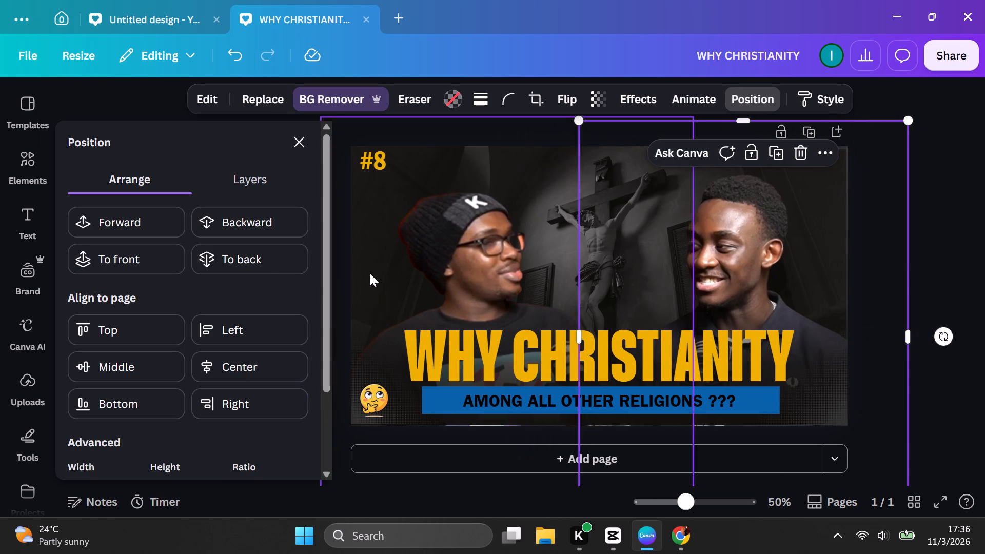
pyautogui.click(259, 185)
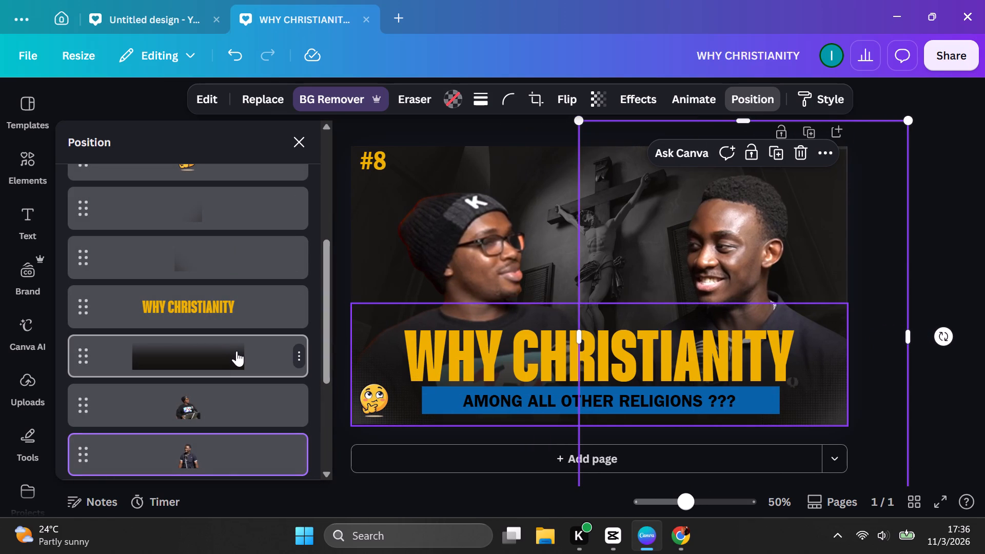
pyautogui.scroll(1, 237, 351)
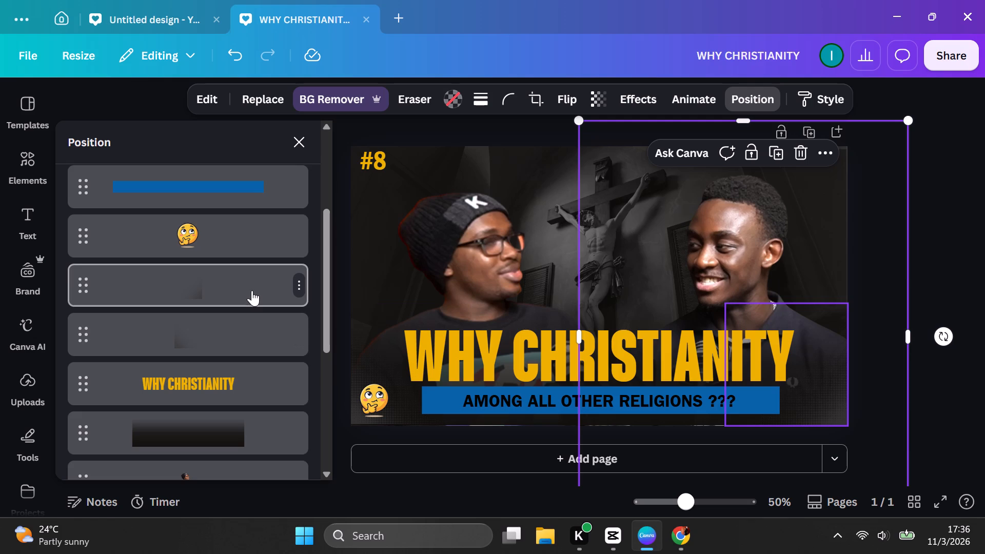
pyautogui.scroll(5, 252, 290)
pyautogui.scroll(-9, 254, 304)
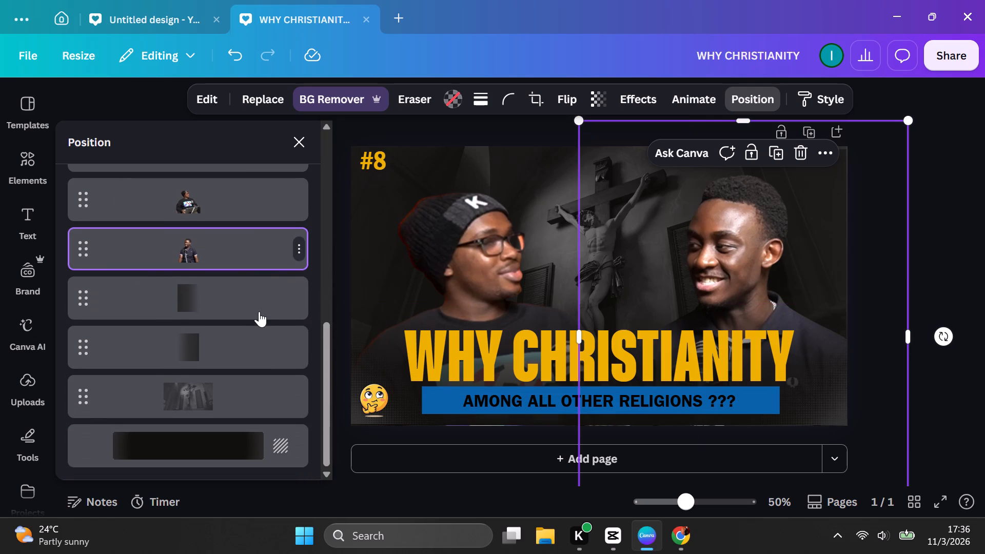
pyautogui.click(270, 351)
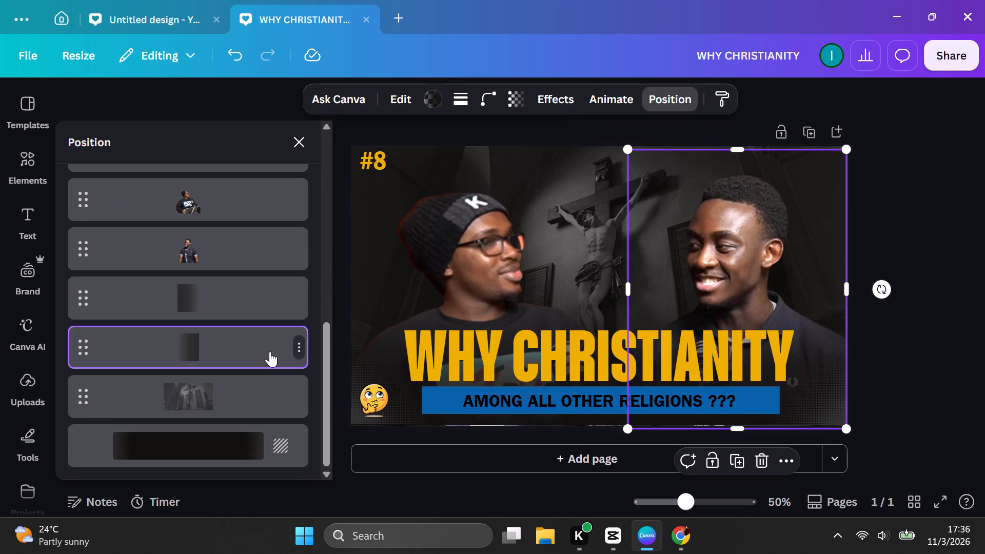
pyautogui.click(787, 461)
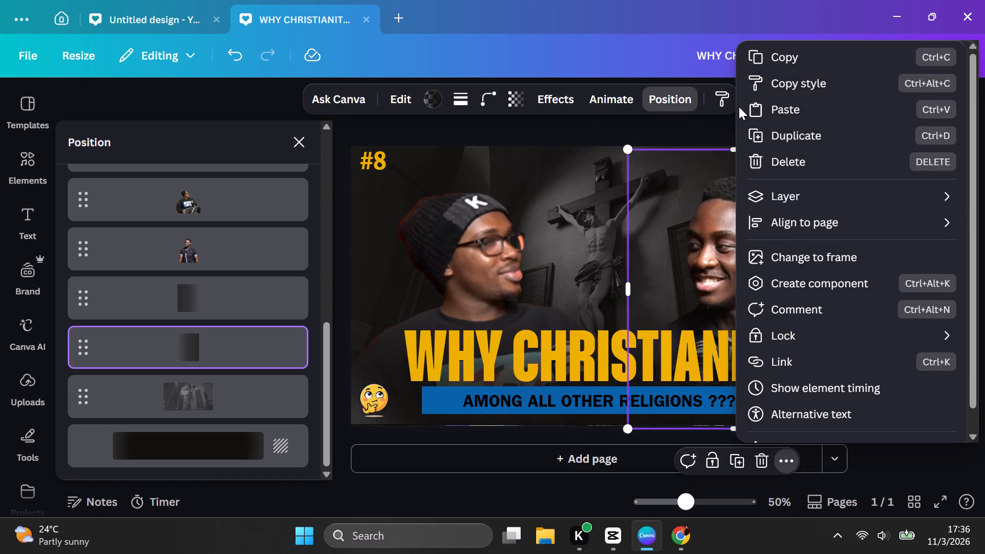
pyautogui.click(783, 65)
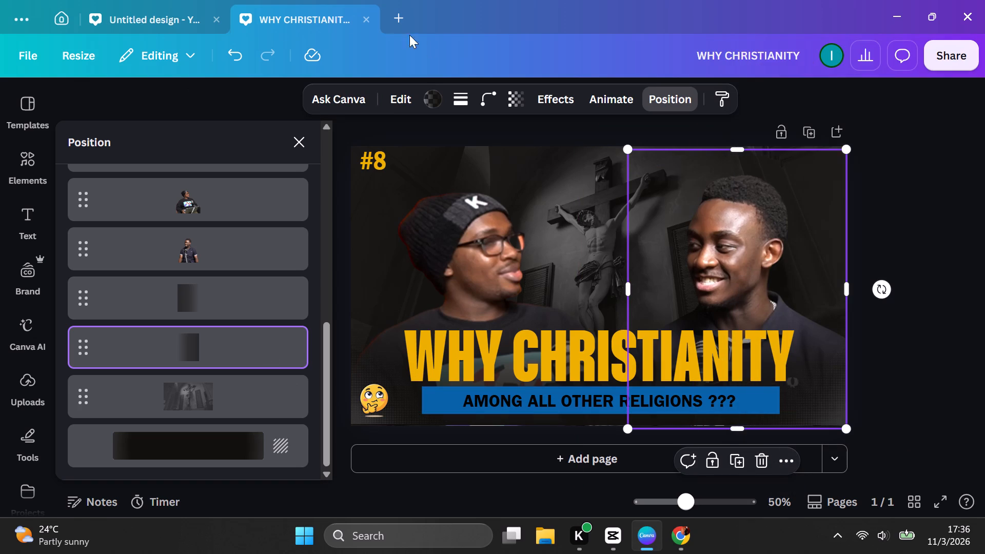
pyautogui.click(184, 12)
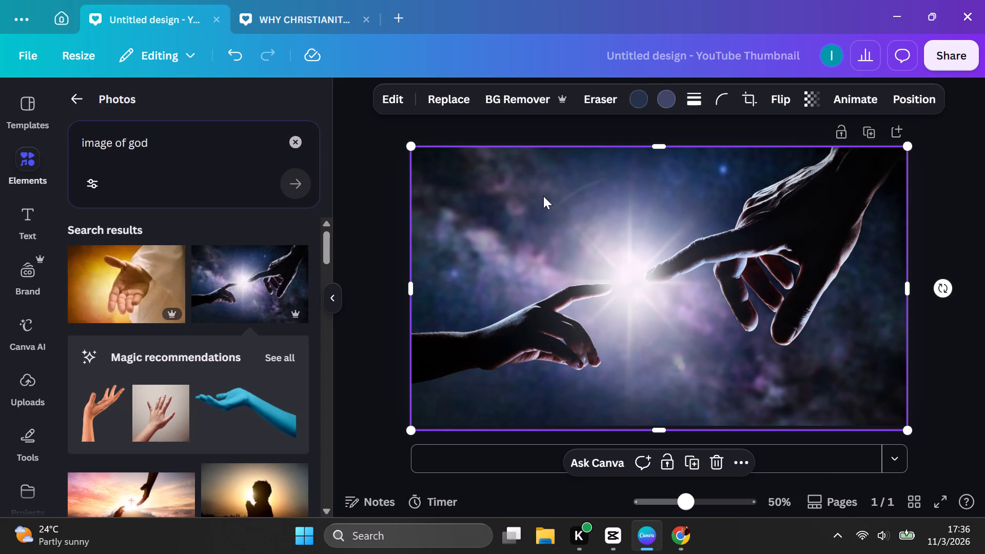
pyautogui.click(576, 210)
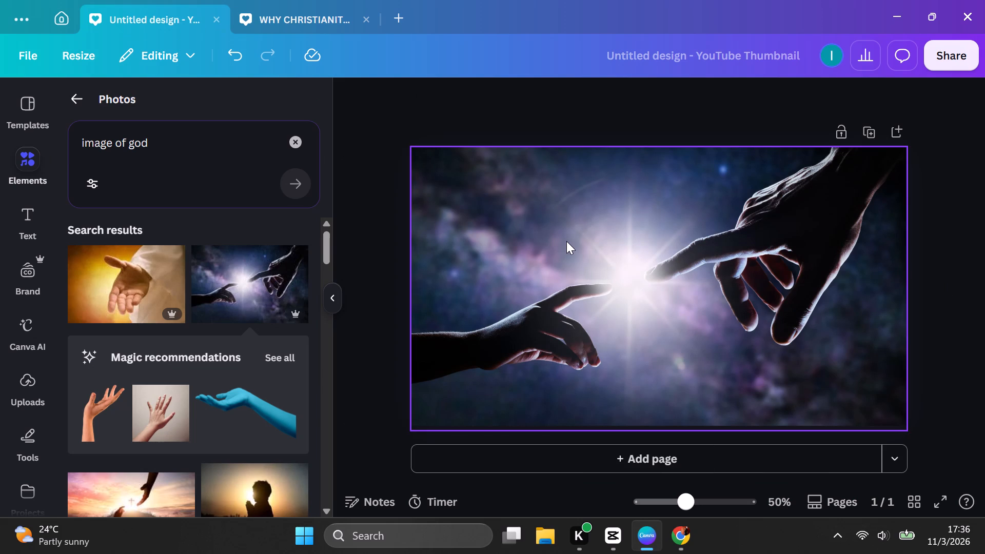
pyautogui.hotkey('ctrl', 'v')
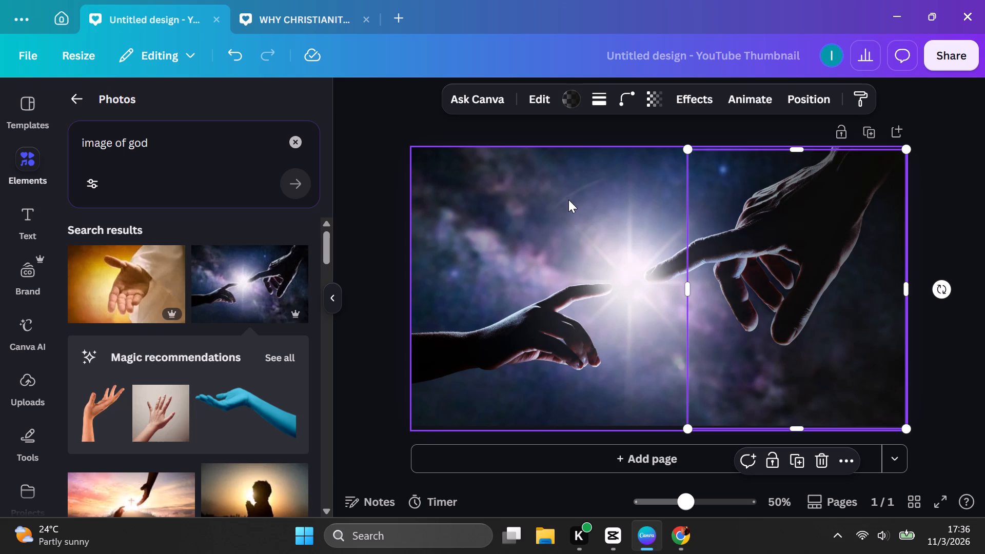
# Copy the dark gradient layer over the left side of the WHY CHRISTIANITY thumbnail and paste it into the untitled thumbnail.
pyautogui.click(315, 18)
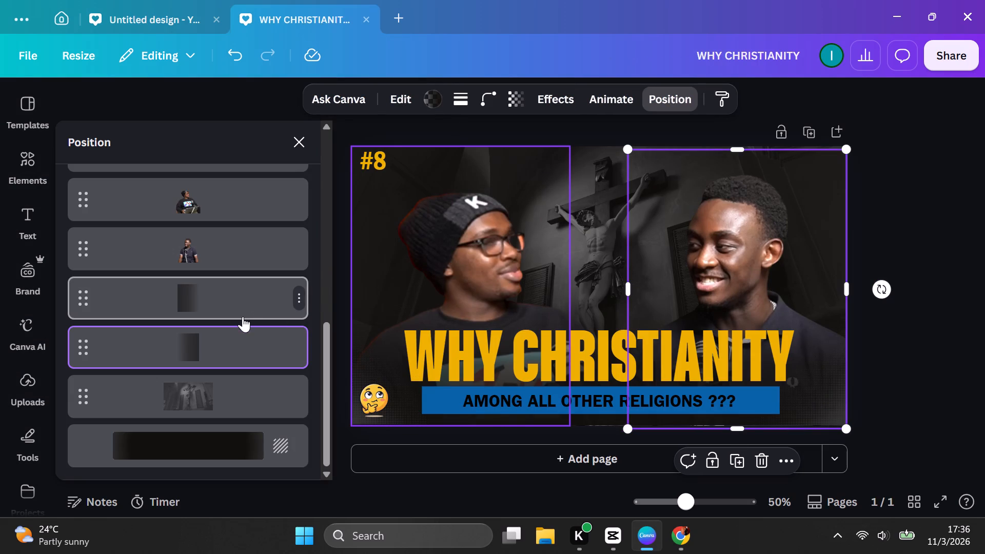
pyautogui.click(229, 304)
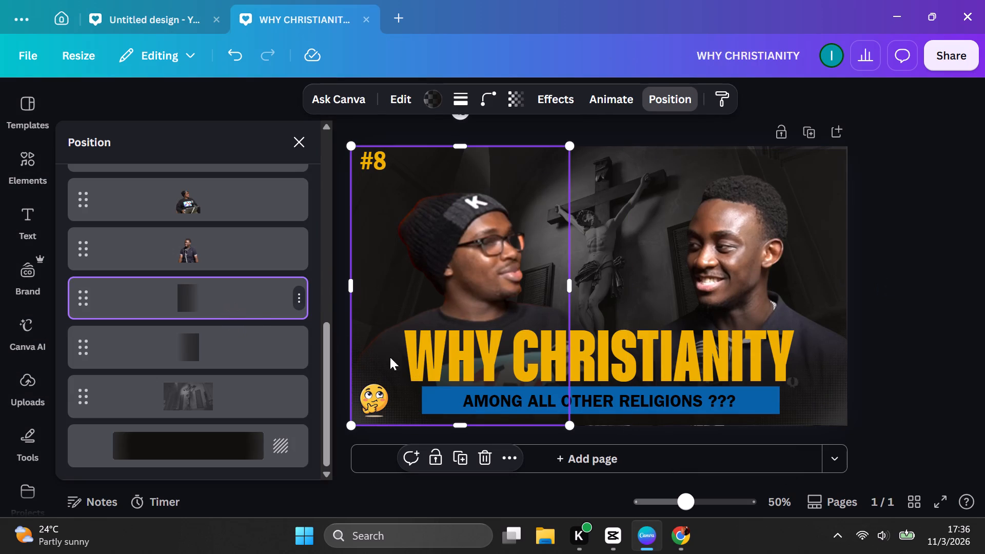
pyautogui.click(506, 462)
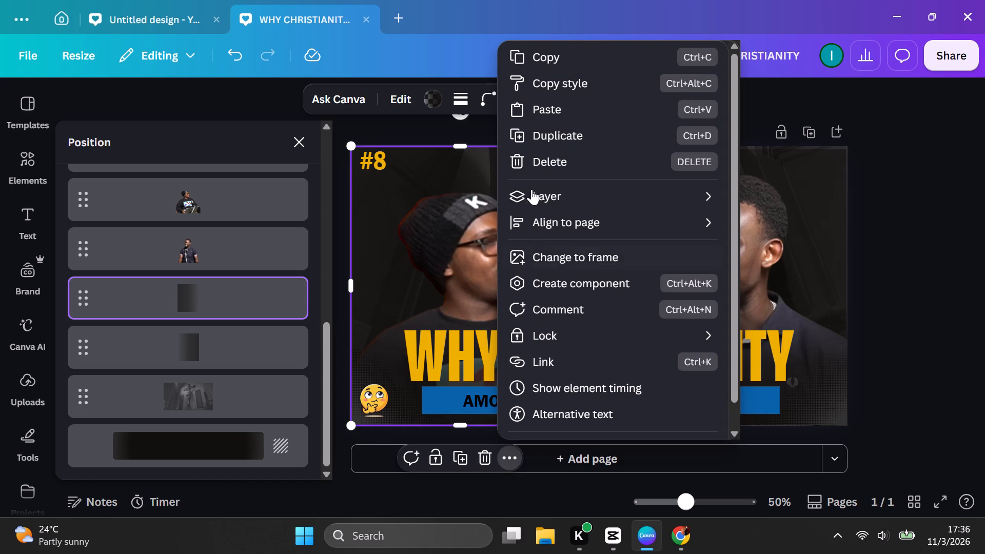
pyautogui.click(520, 51)
pyautogui.click(189, 14)
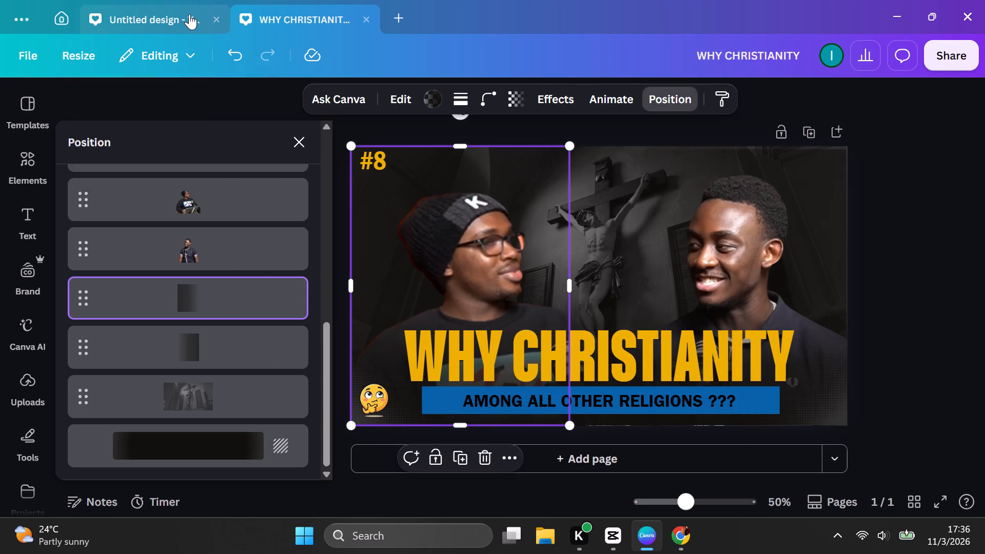
pyautogui.click(553, 186)
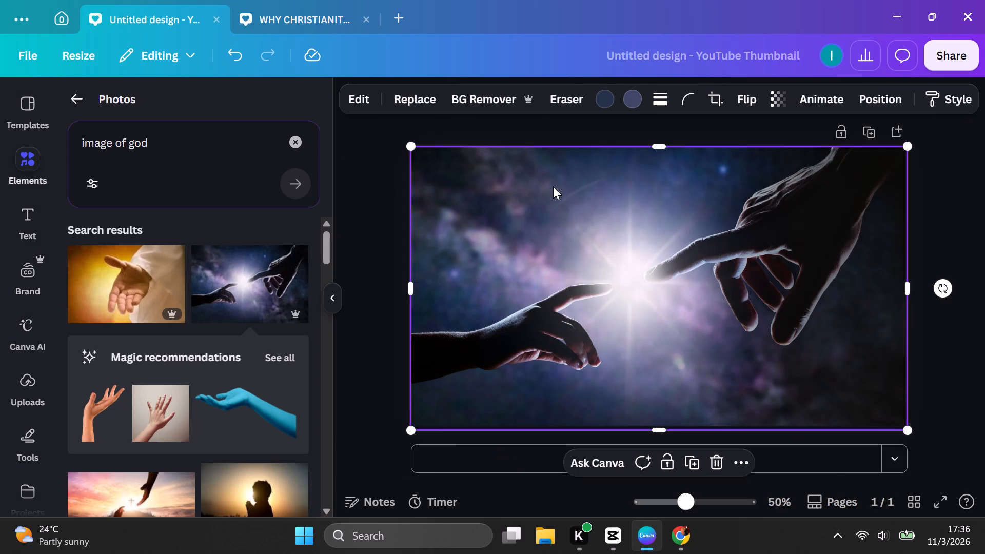
pyautogui.hotkey('ctrl', 'v')
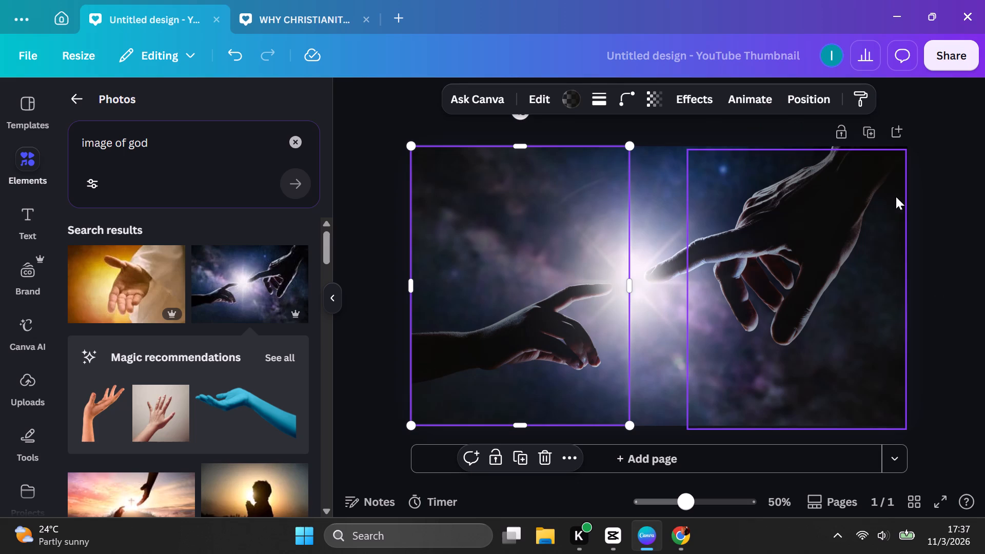
pyautogui.click(939, 188)
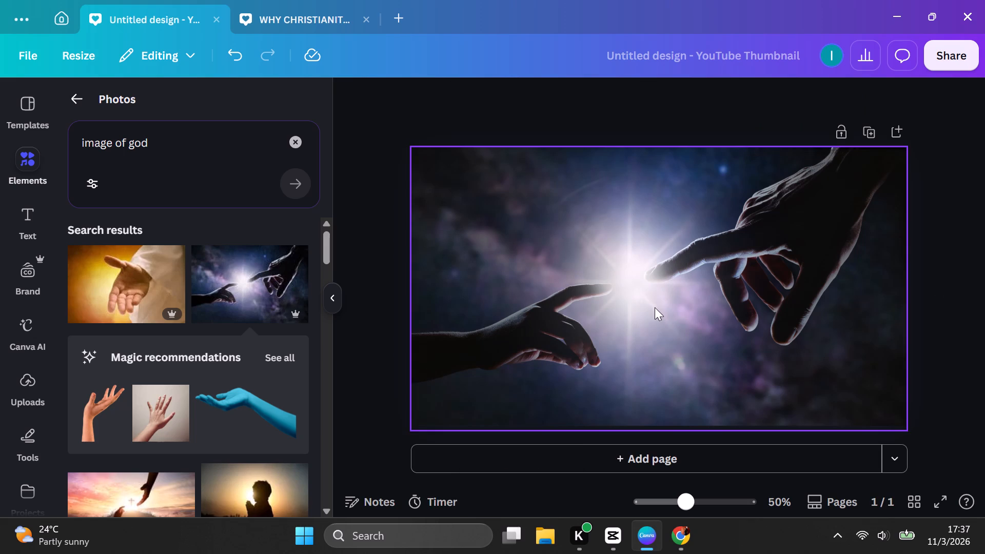
# Select the reaching-hands photo in the layer list, then slightly resize and reposition it beneath the gradients to fit the page.
pyautogui.click(769, 273)
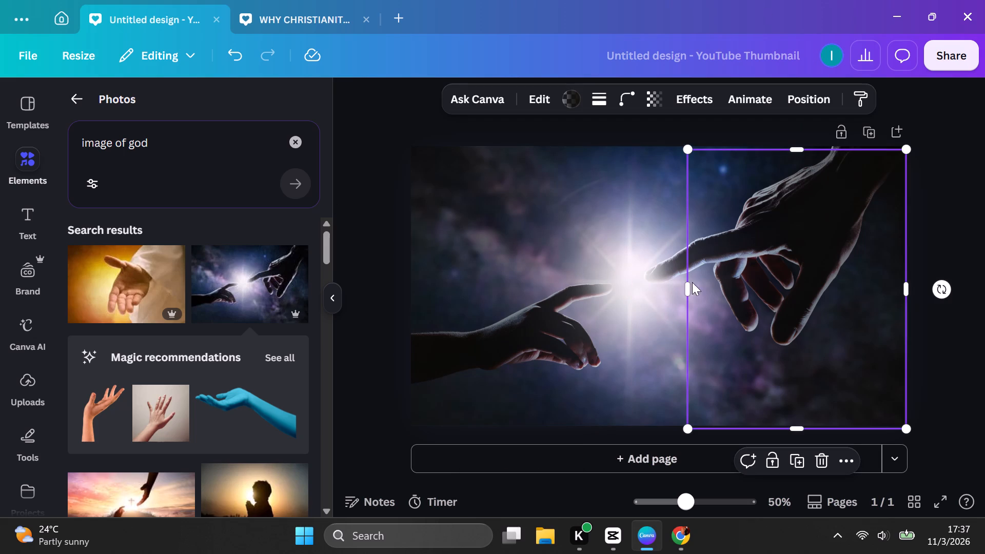
pyautogui.click(810, 95)
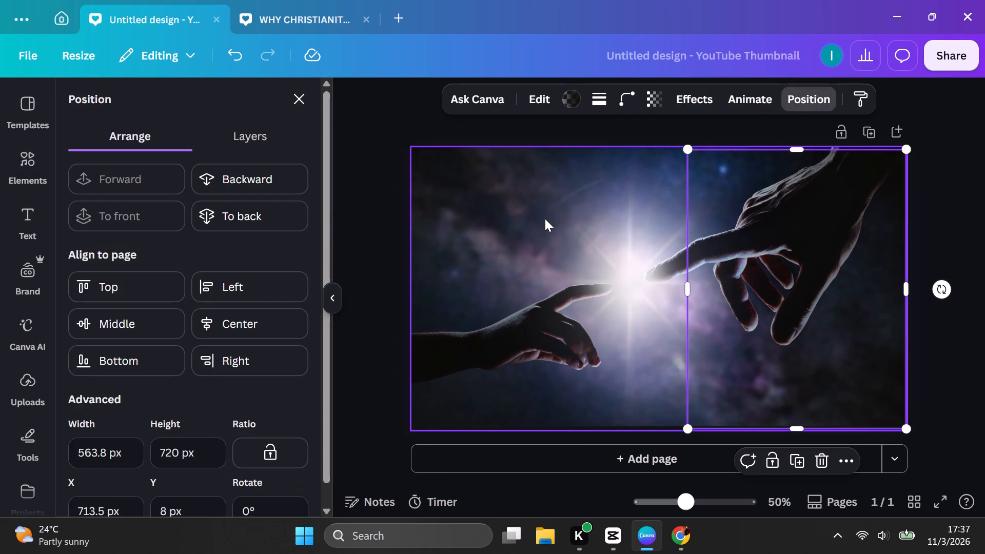
pyautogui.click(282, 140)
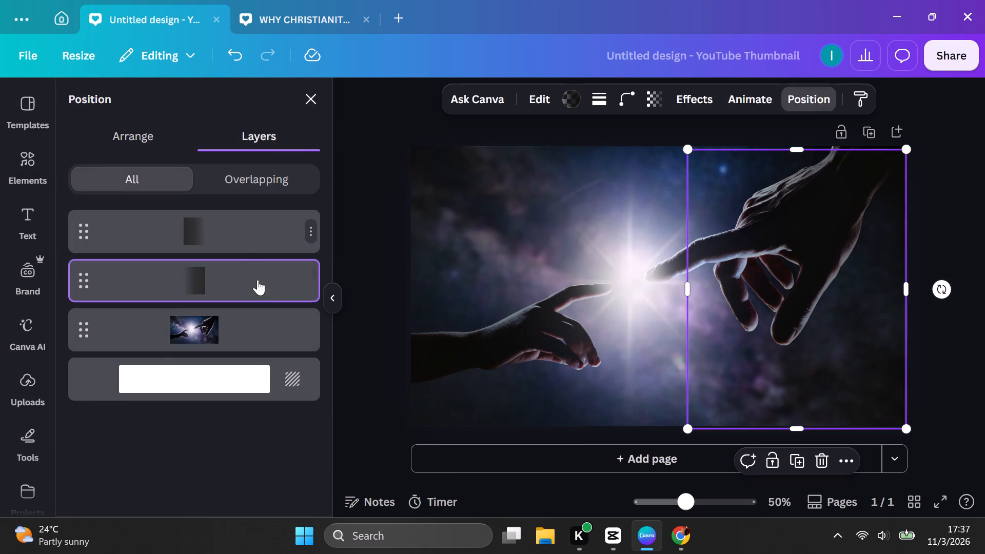
pyautogui.click(255, 325)
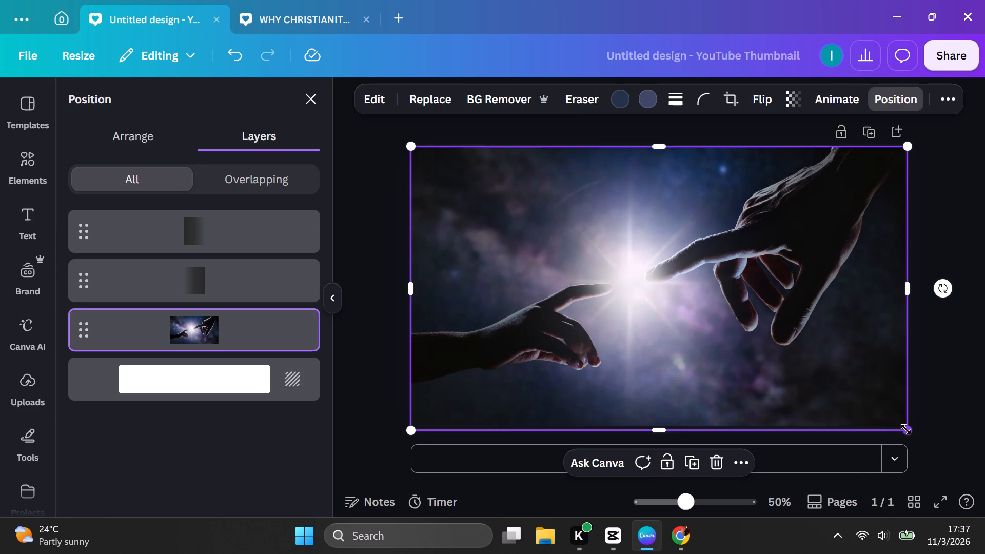
pyautogui.moveTo(906, 429); pyautogui.dragTo(892, 419)
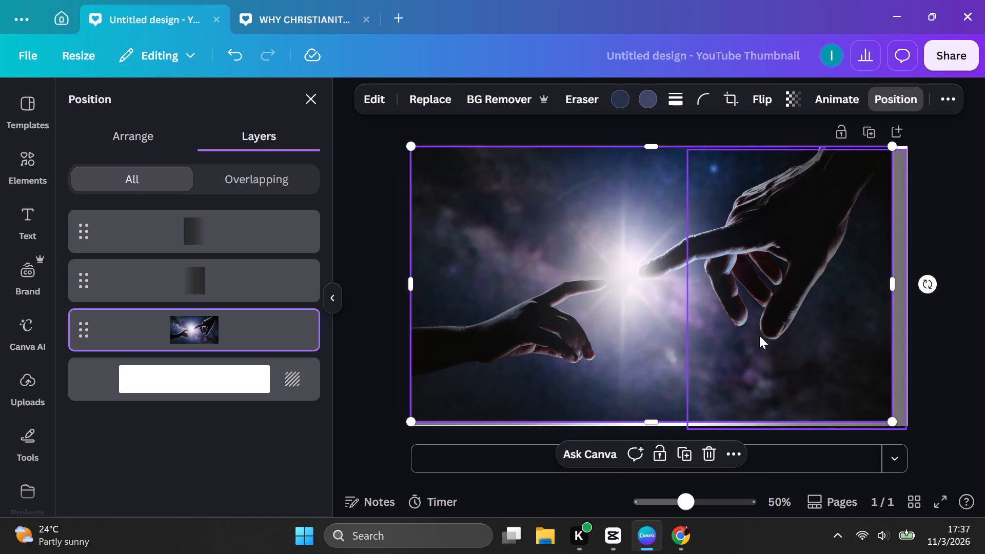
pyautogui.moveTo(757, 333); pyautogui.dragTo(682, 399)
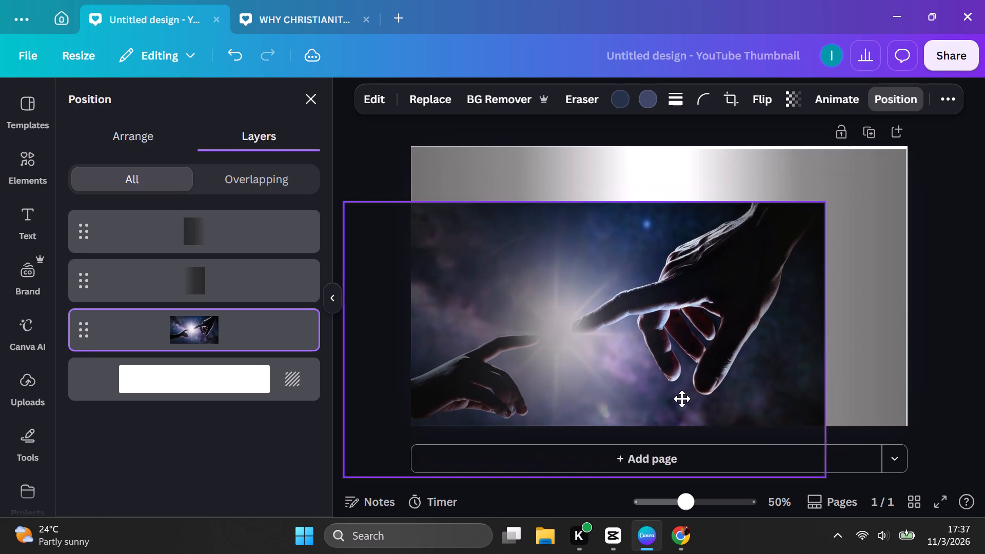
pyautogui.moveTo(682, 399); pyautogui.dragTo(767, 339)
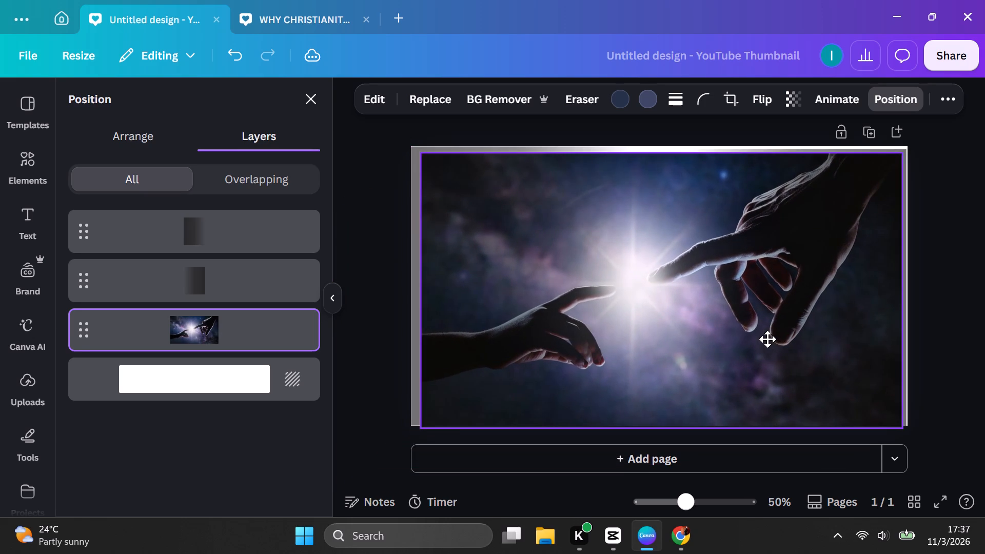
pyautogui.moveTo(767, 339); pyautogui.dragTo(761, 338)
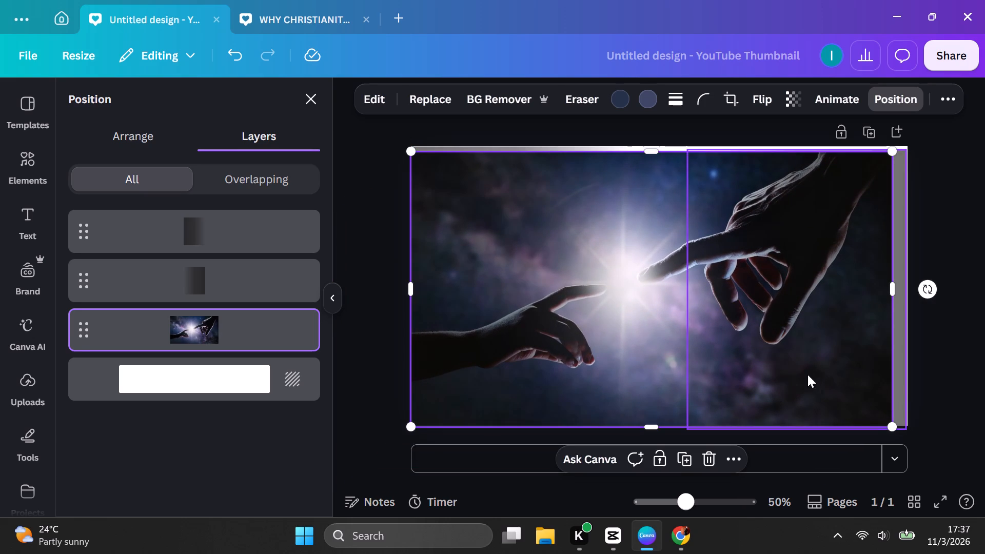
pyautogui.moveTo(807, 374); pyautogui.dragTo(807, 364)
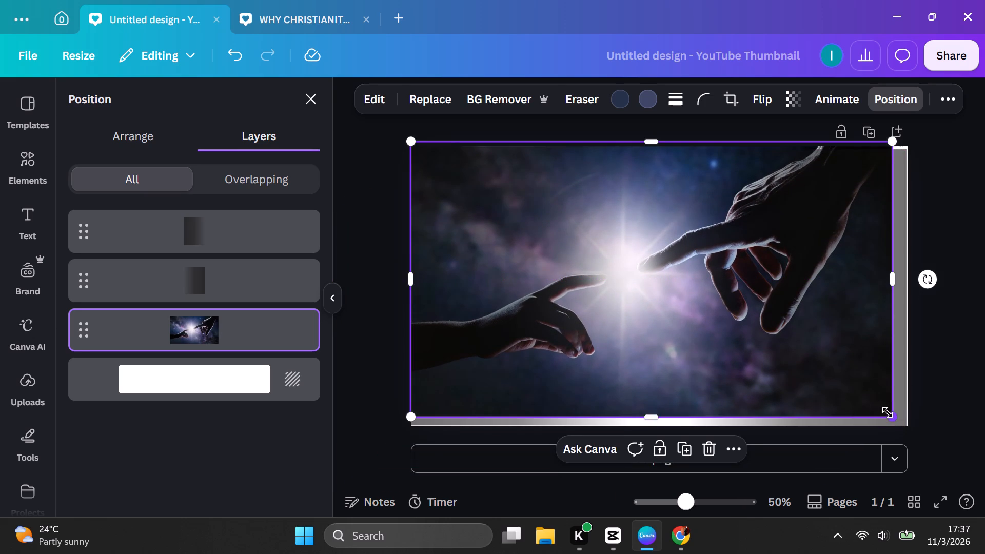
pyautogui.moveTo(889, 413); pyautogui.dragTo(900, 420)
pyautogui.click(658, 325)
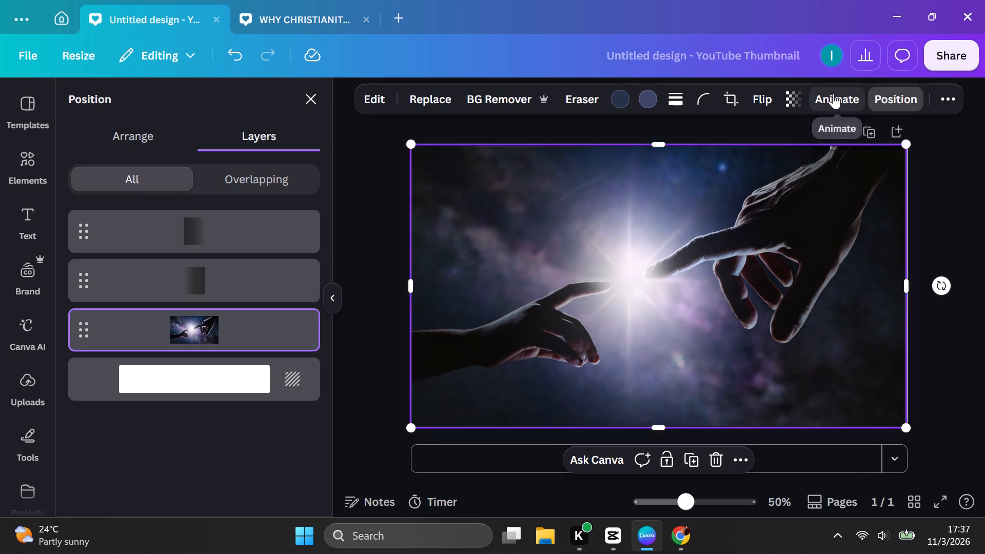
# Check the crucifix background's transparency in the WHY CHRISTIANITY thumbnail as a reference and set the reaching-hands photo's transparency to 58.
pyautogui.click(310, 12)
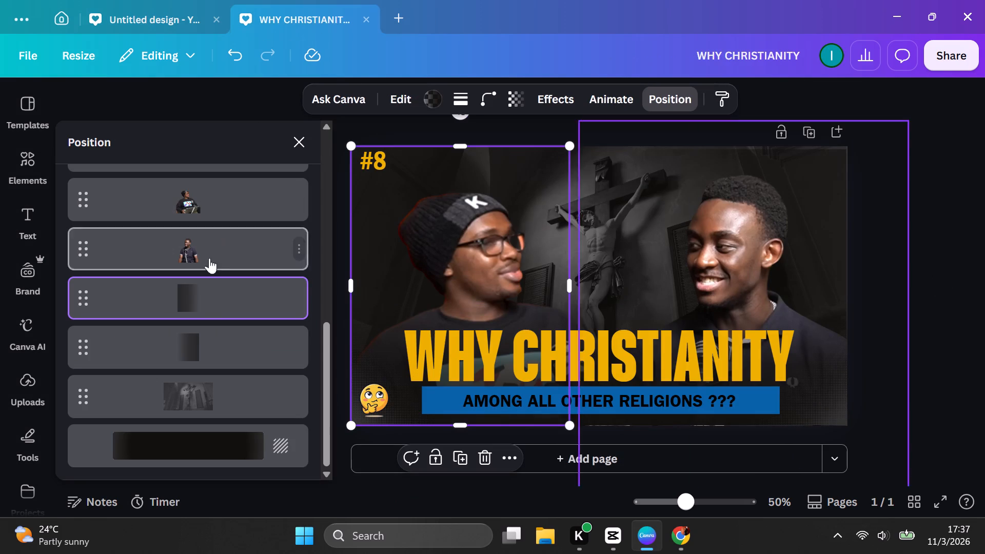
pyautogui.click(208, 387)
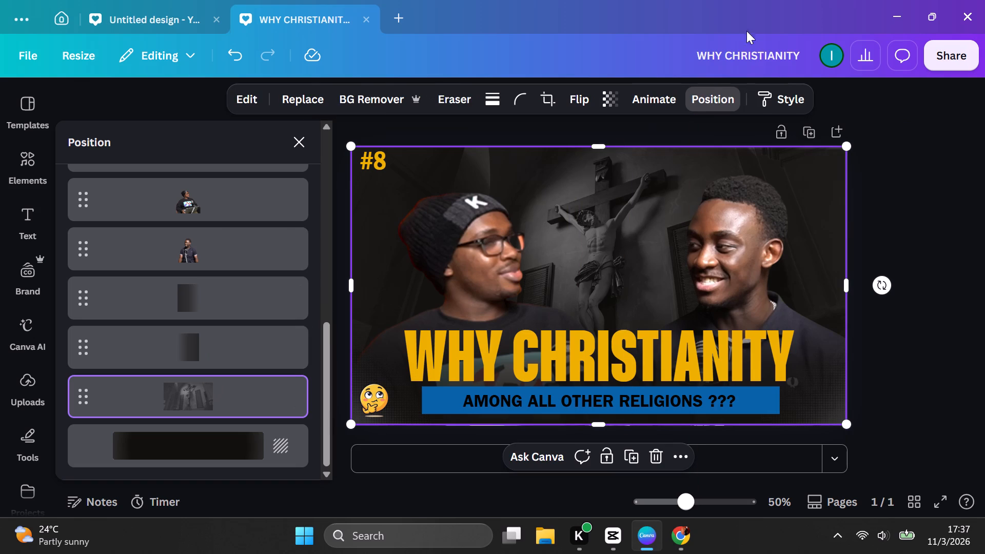
pyautogui.click(622, 100)
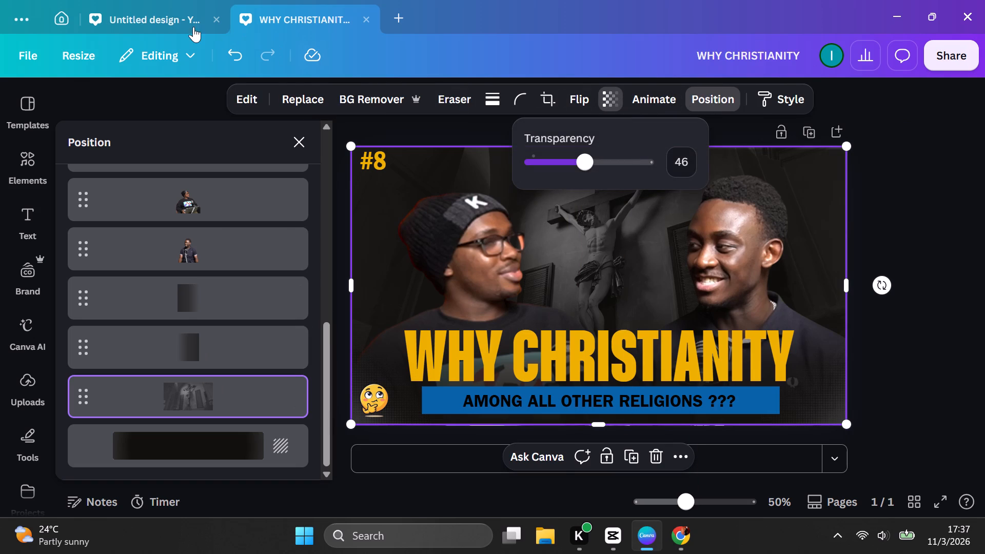
pyautogui.click(174, 11)
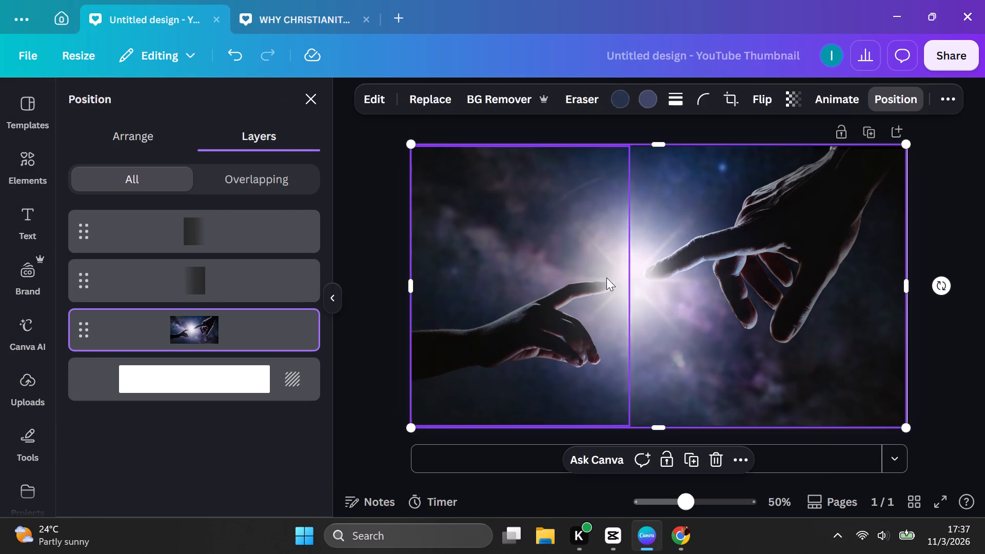
pyautogui.click(789, 92)
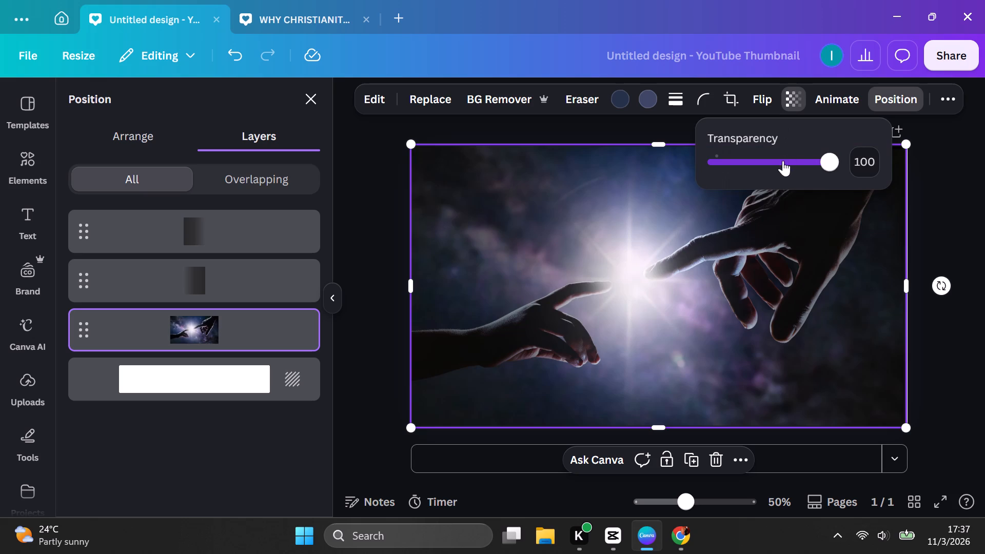
pyautogui.click(783, 161)
pyautogui.click(769, 162)
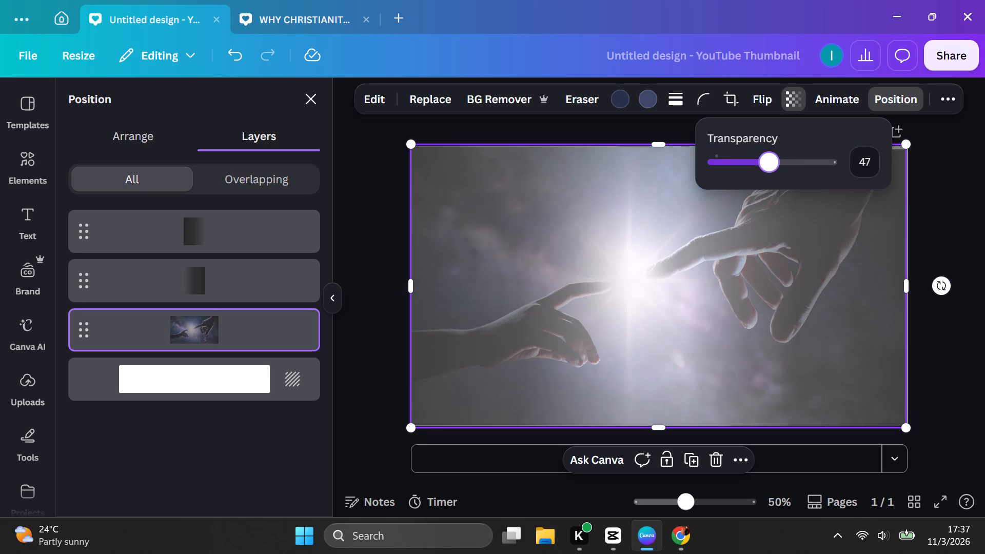
pyautogui.click(754, 163)
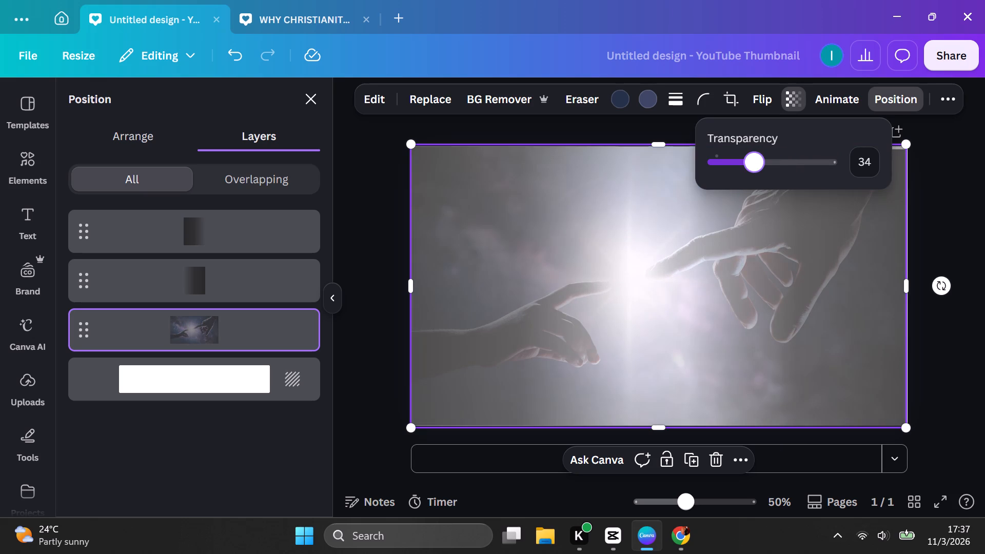
pyautogui.click(770, 170)
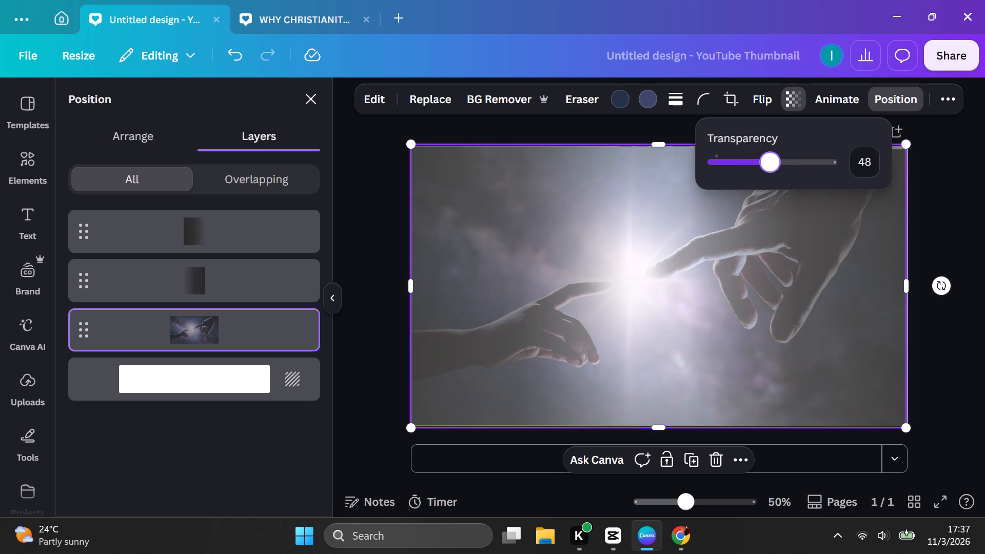
pyautogui.click(781, 170)
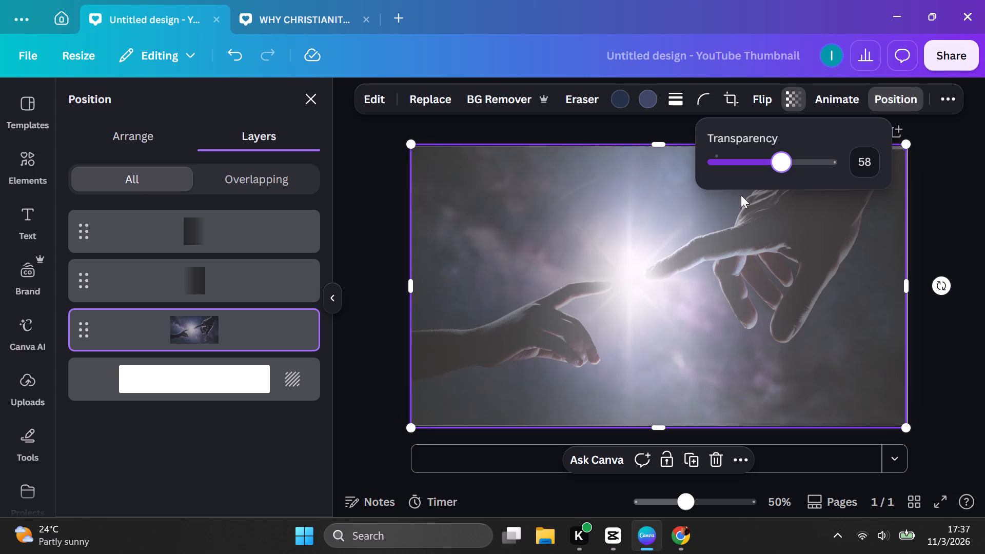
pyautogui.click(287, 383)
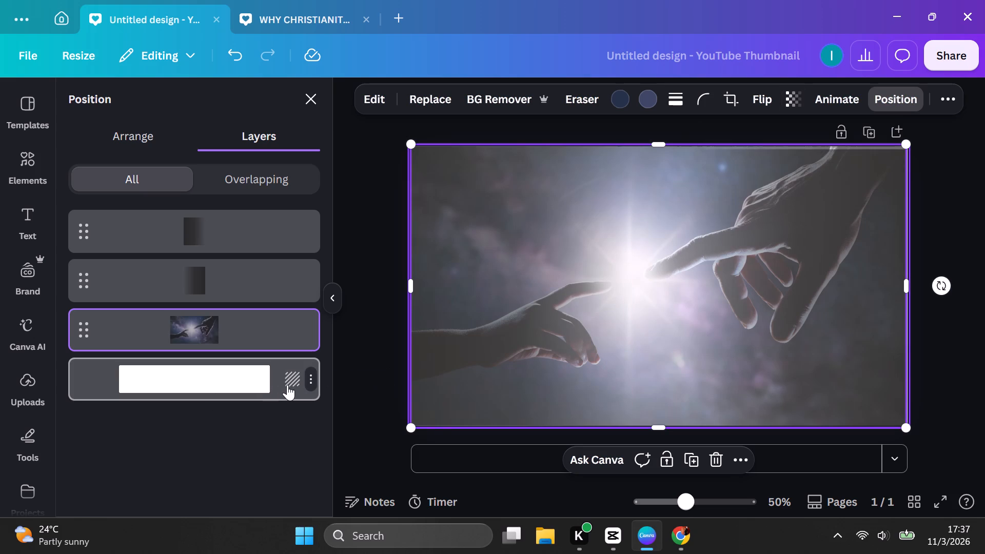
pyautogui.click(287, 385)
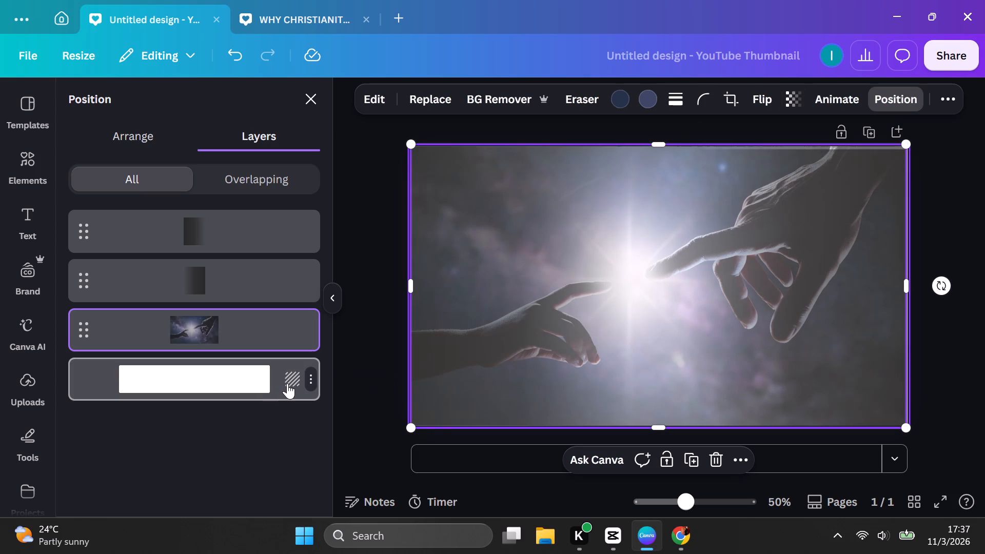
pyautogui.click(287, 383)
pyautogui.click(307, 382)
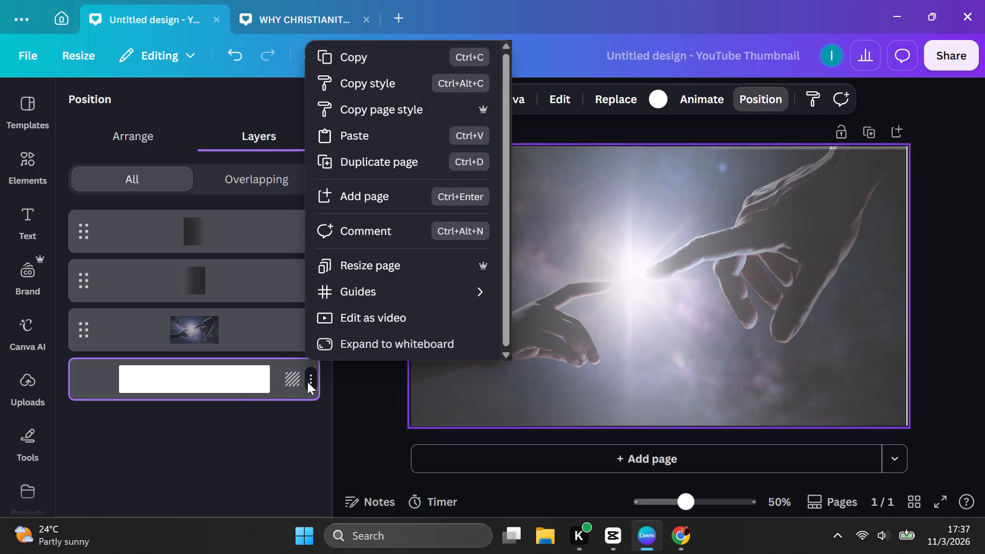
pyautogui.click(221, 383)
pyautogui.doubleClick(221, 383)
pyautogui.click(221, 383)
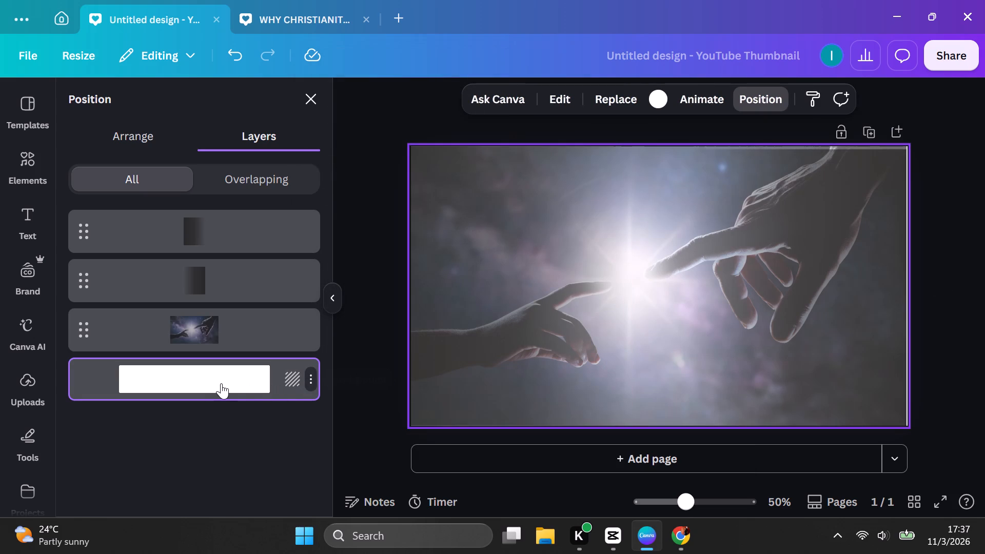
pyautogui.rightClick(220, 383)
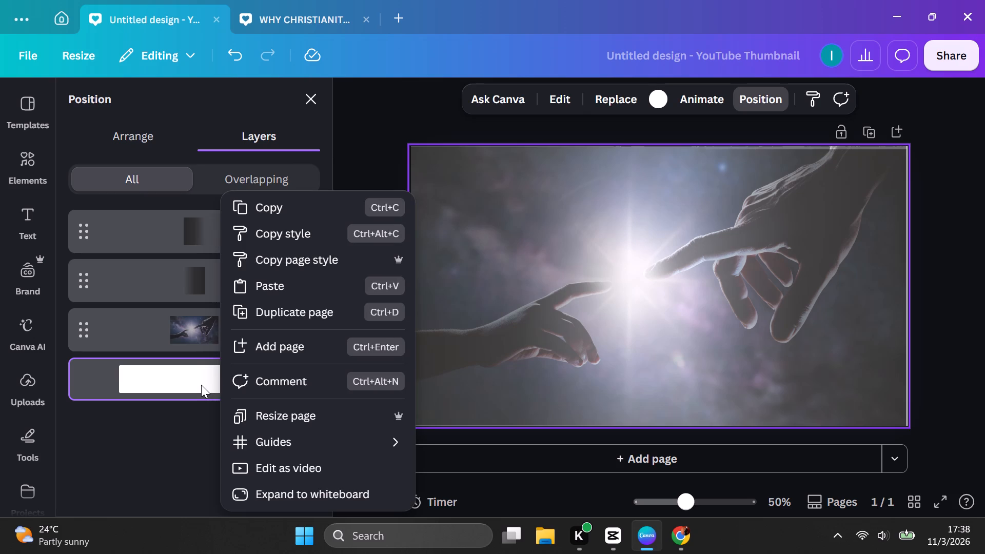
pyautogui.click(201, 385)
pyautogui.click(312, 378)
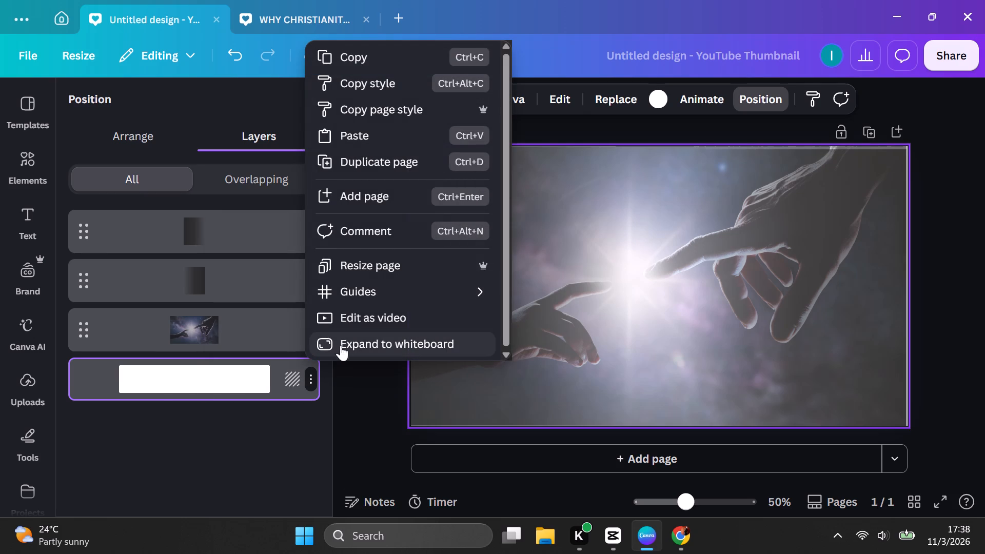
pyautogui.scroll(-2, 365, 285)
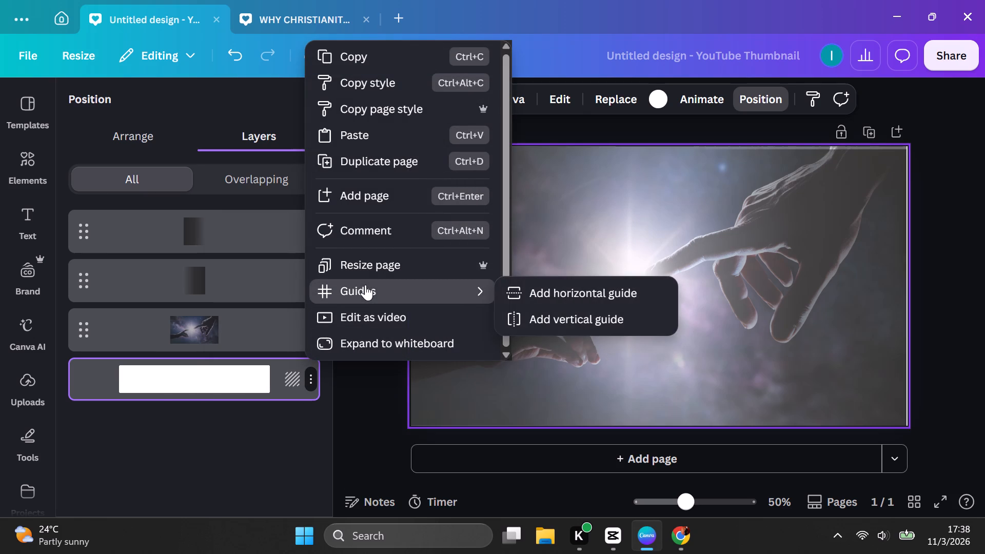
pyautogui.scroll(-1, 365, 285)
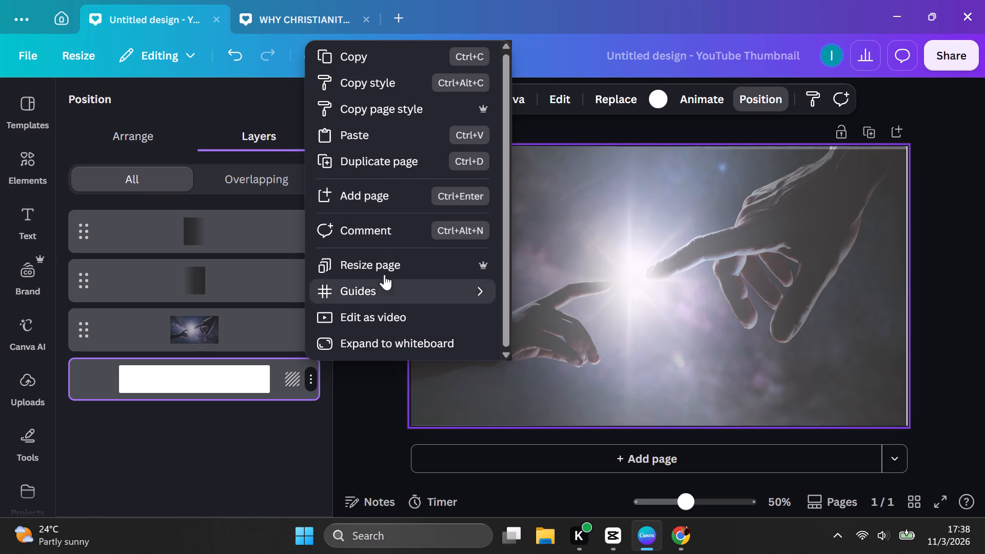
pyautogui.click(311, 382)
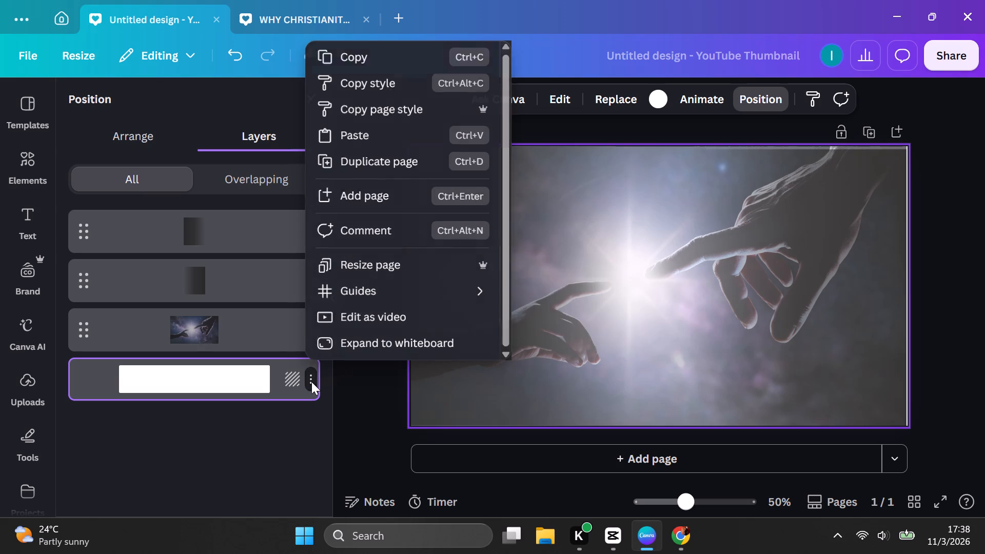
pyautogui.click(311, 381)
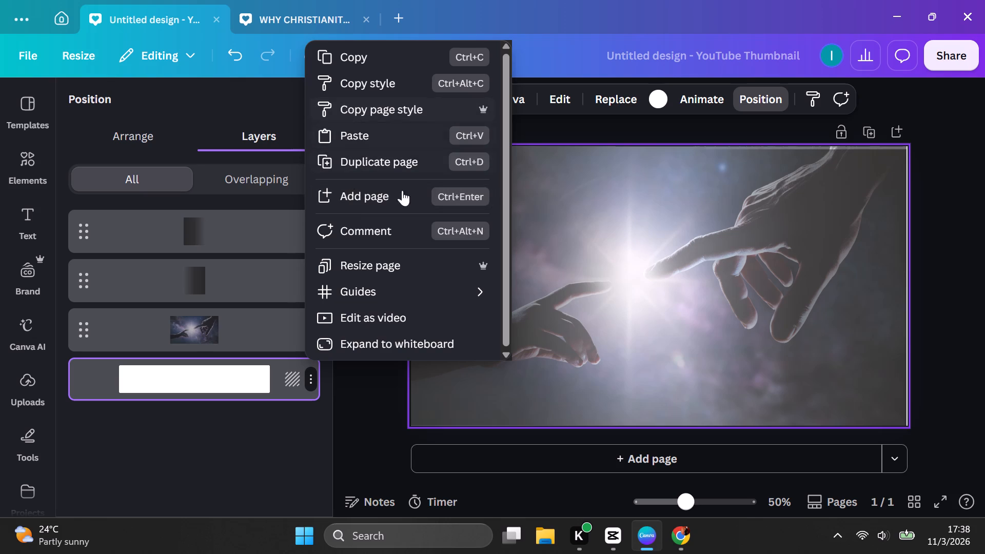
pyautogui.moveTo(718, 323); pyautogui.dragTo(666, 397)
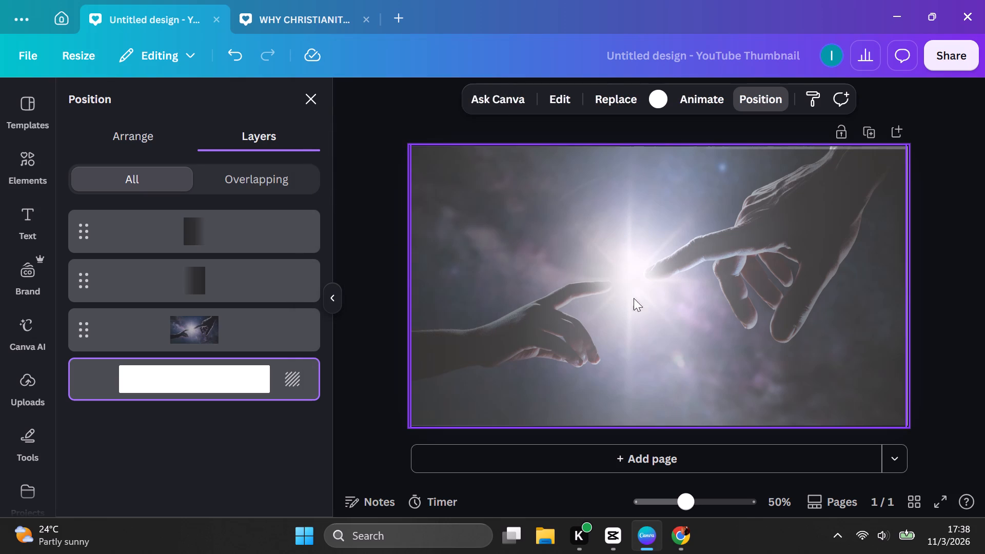
# Move the reaching-hands photo down off the gradients, then delete both gradient layers and the photo to clear the page.
pyautogui.click(633, 289)
pyautogui.moveTo(660, 200); pyautogui.dragTo(674, 283)
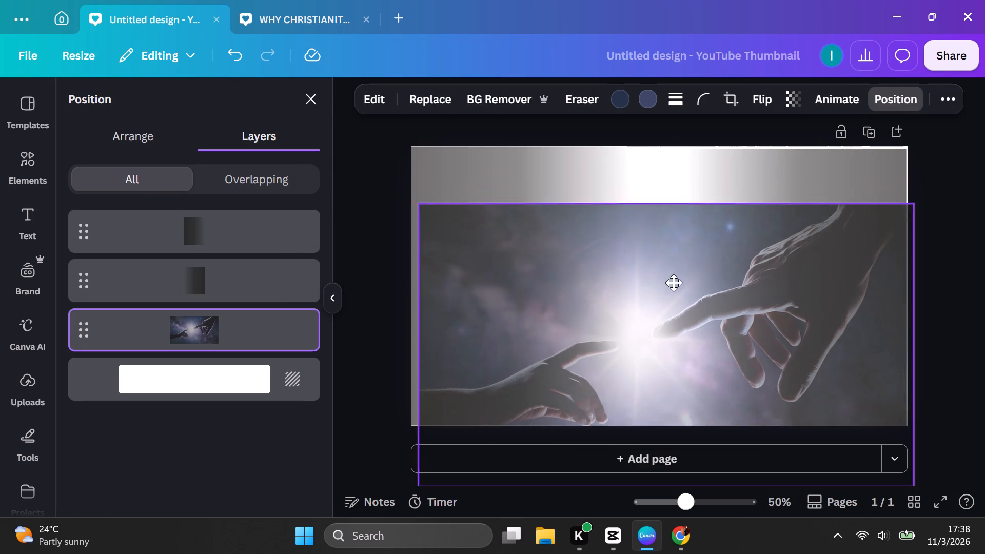
pyautogui.moveTo(674, 283); pyautogui.dragTo(692, 366)
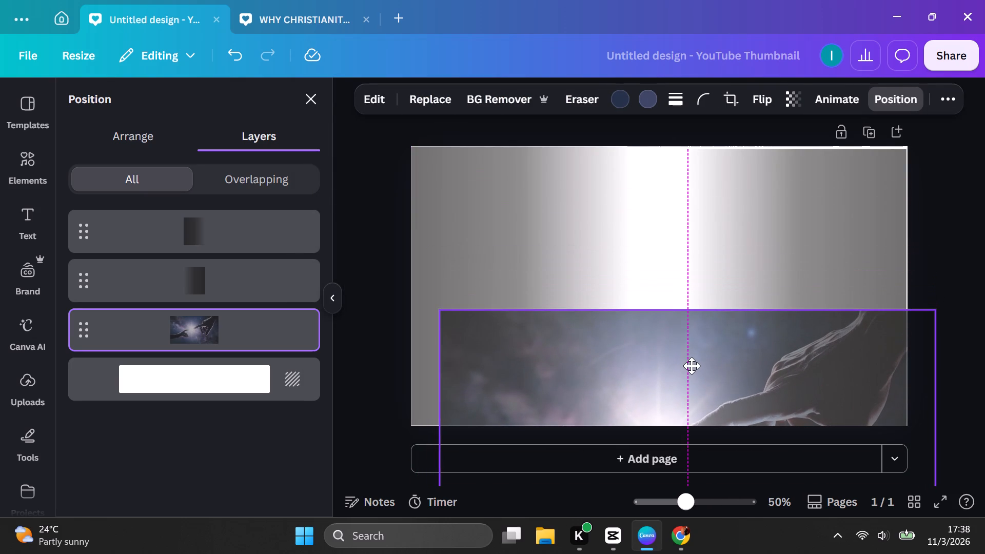
pyautogui.moveTo(692, 366); pyautogui.dragTo(682, 323)
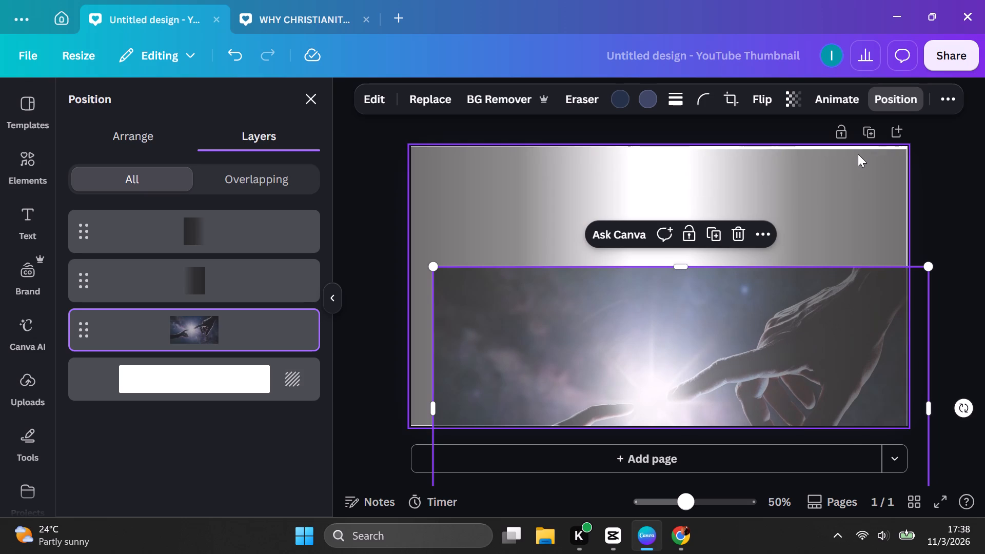
pyautogui.click(852, 164)
pyautogui.press('BackSpace')
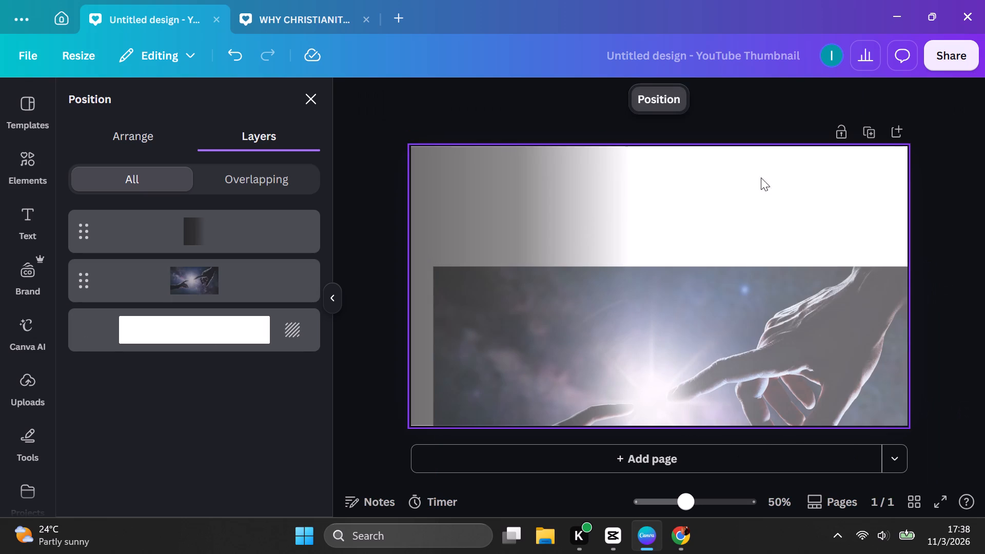
pyautogui.click(510, 204)
pyautogui.press('BackSpace')
pyautogui.click(637, 328)
pyautogui.press('BackSpace')
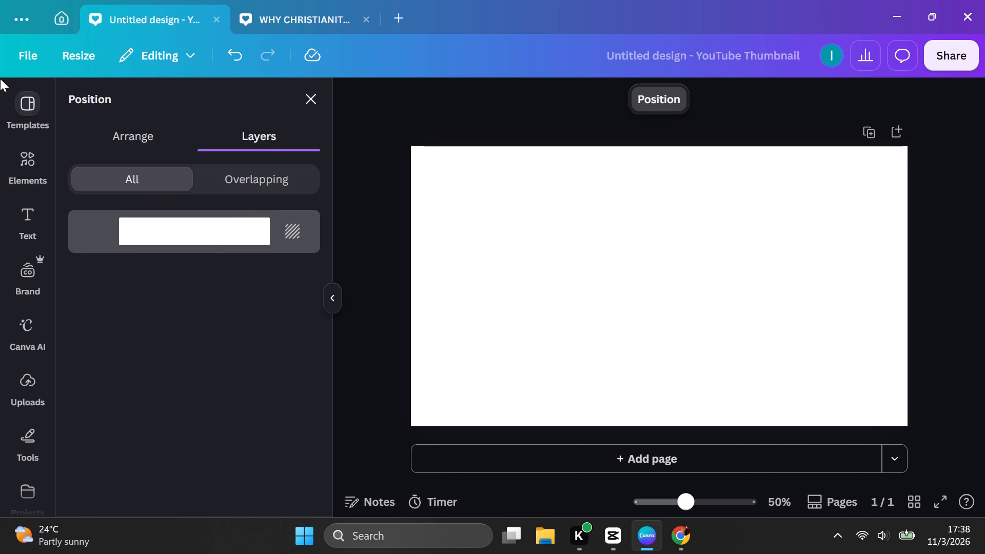
# Search the photo elements for "dark background" and add the near-black photo with a soft bluish glow in the centre.
pyautogui.click(28, 171)
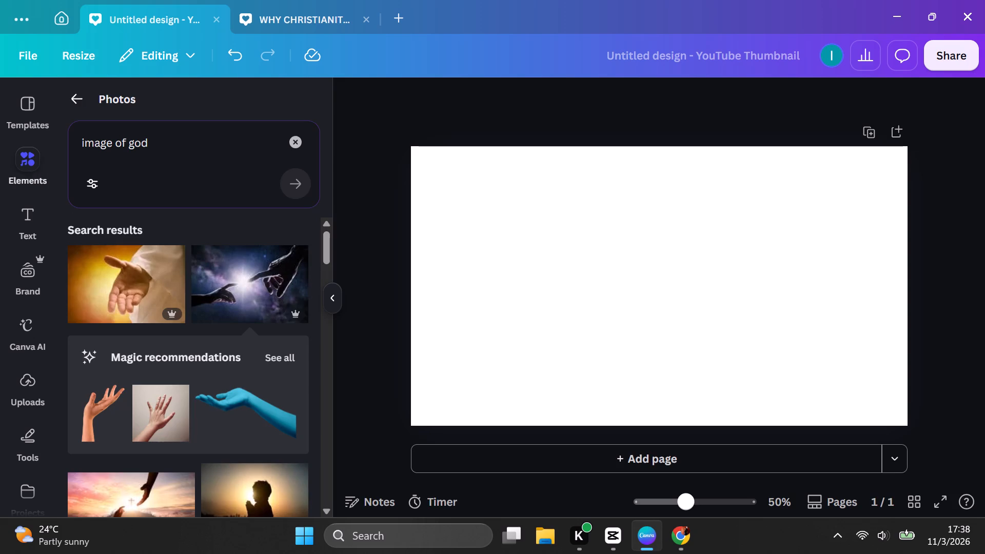
pyautogui.click(299, 141)
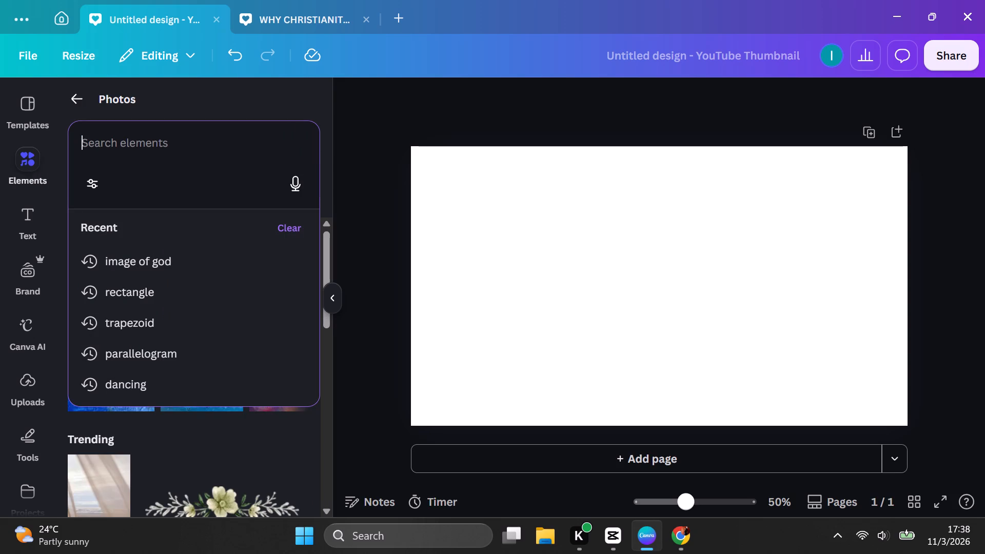
pyautogui.click(156, 148)
pyautogui.write('dark')
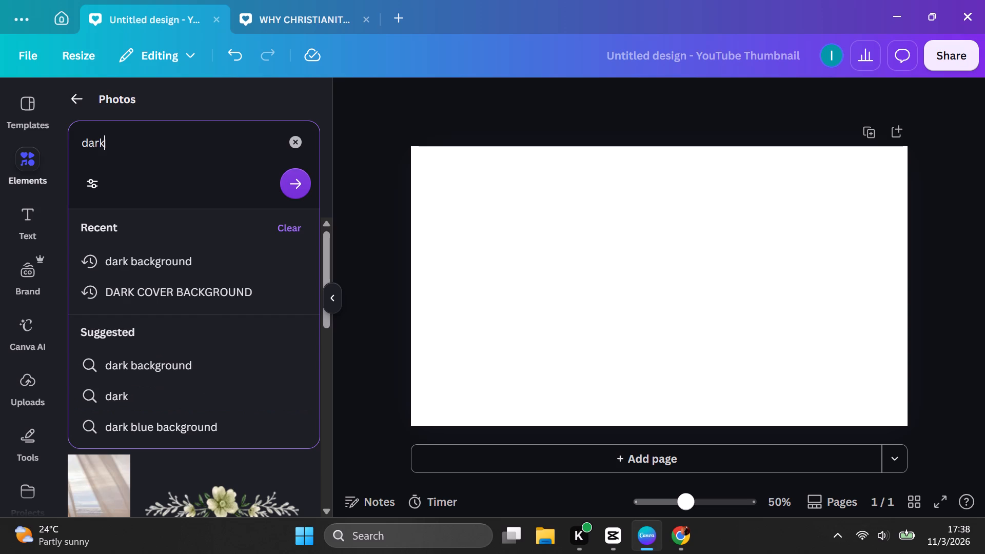
pyautogui.click(193, 251)
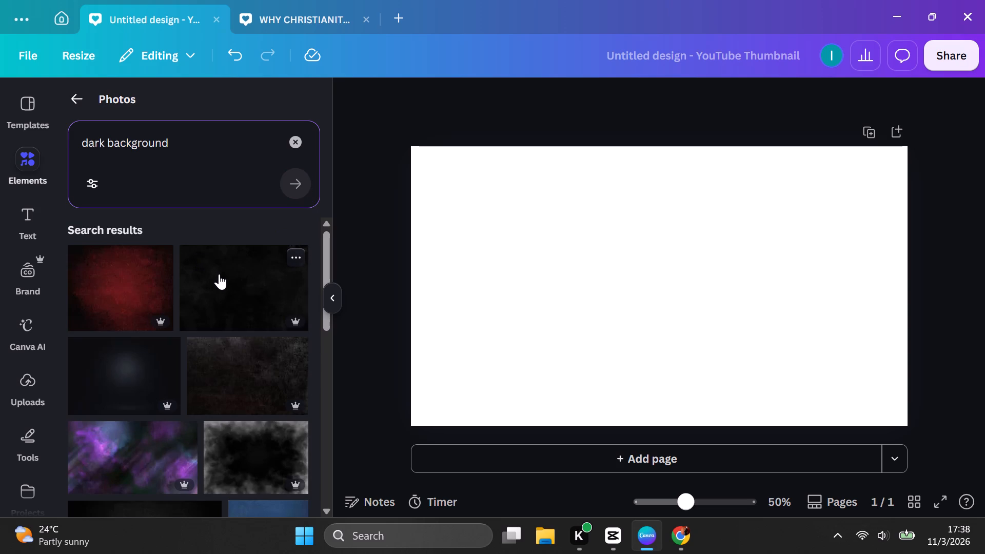
pyautogui.scroll(-2, 234, 319)
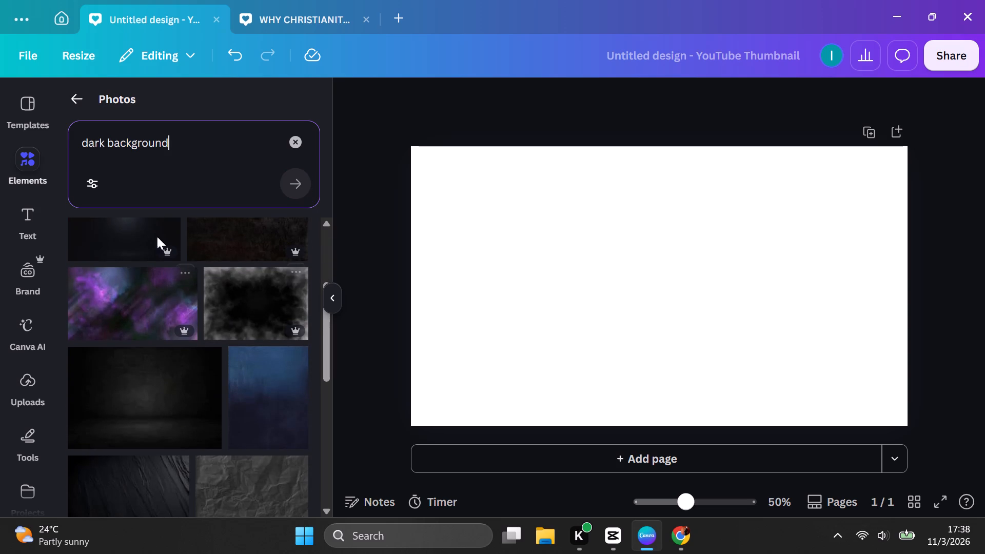
pyautogui.click(143, 225)
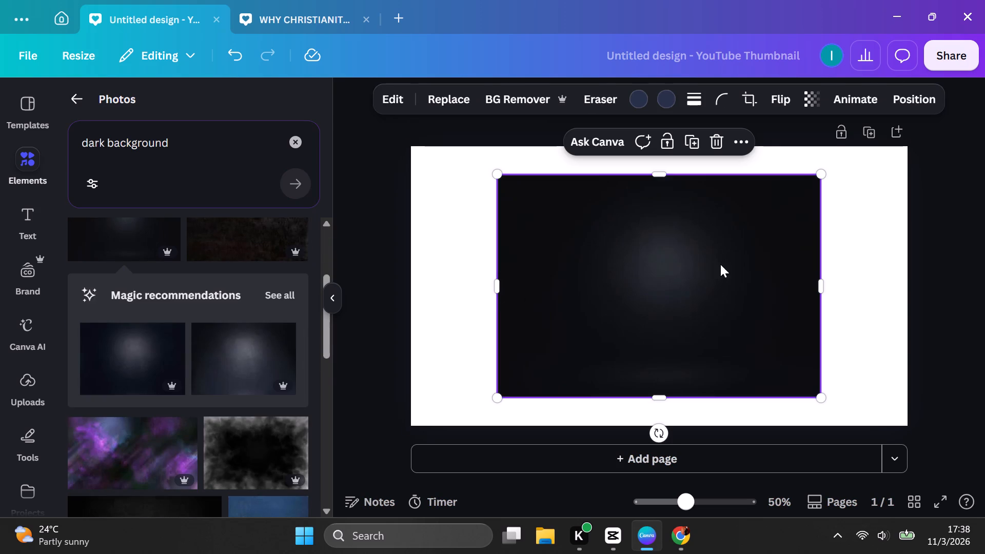
# Resize and reposition the dark background photo until it covers the whole thumbnail page edge to edge, then deselect it.
pyautogui.moveTo(818, 176); pyautogui.dragTo(874, 163)
pyautogui.moveTo(866, 399); pyautogui.dragTo(893, 420)
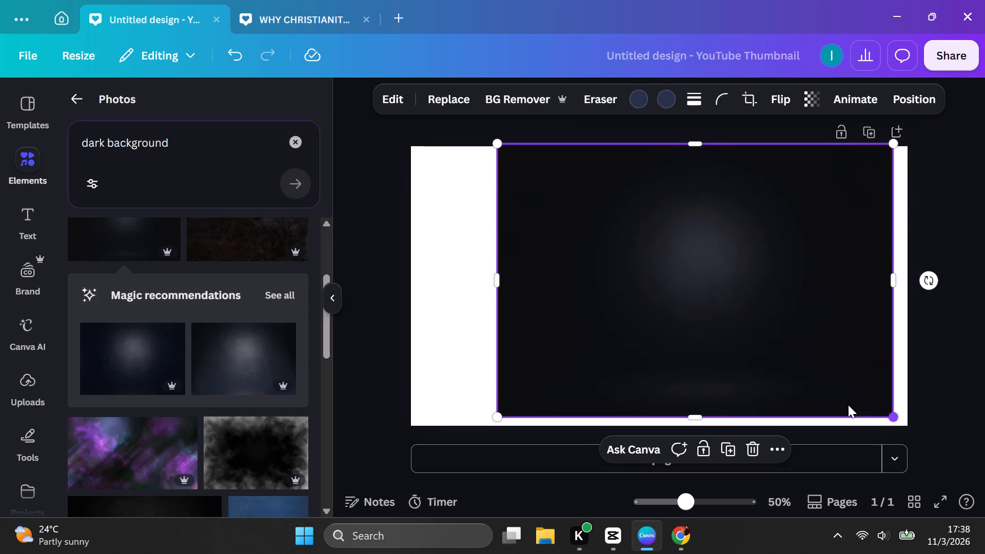
pyautogui.moveTo(500, 412); pyautogui.dragTo(462, 417)
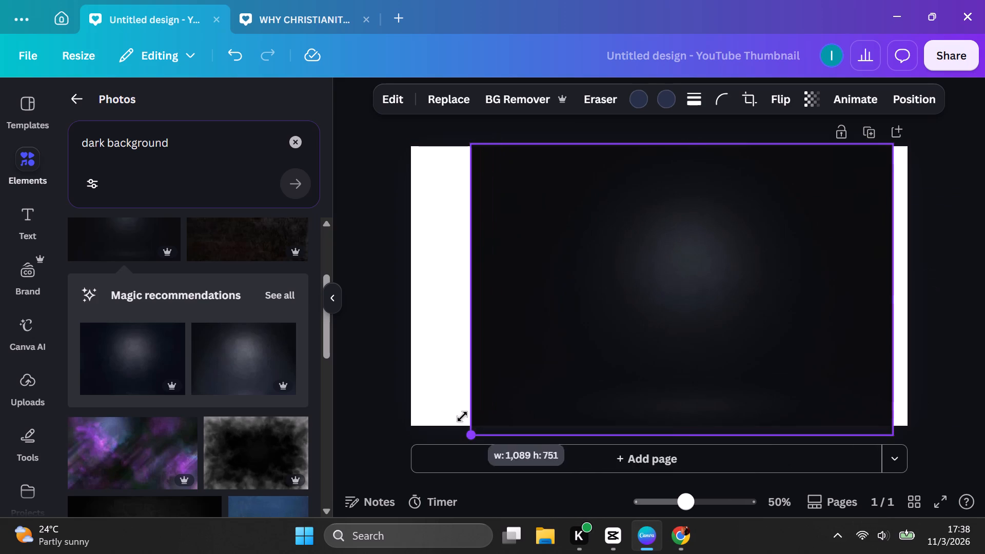
pyautogui.moveTo(462, 417); pyautogui.dragTo(462, 417)
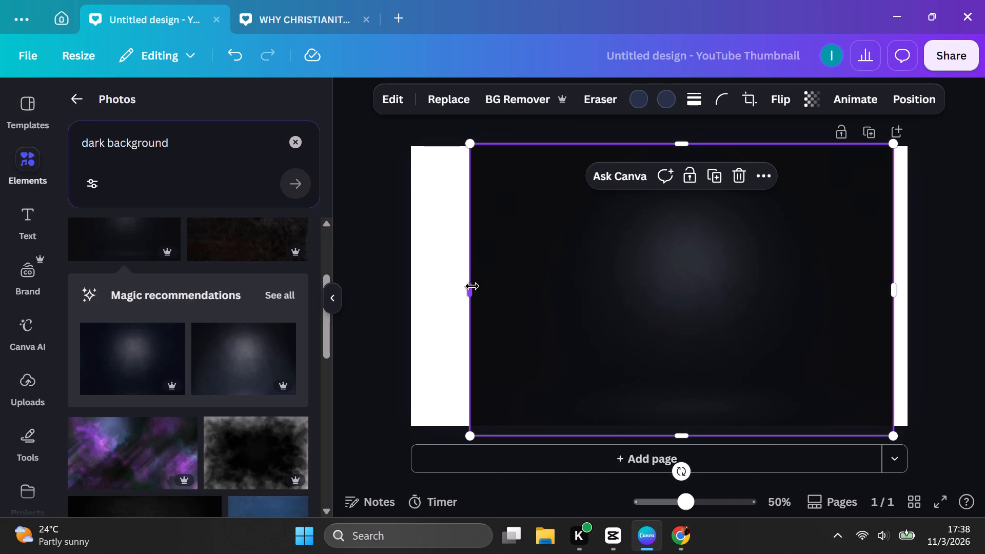
pyautogui.moveTo(472, 438); pyautogui.dragTo(473, 437)
pyautogui.moveTo(473, 437); pyautogui.dragTo(476, 425)
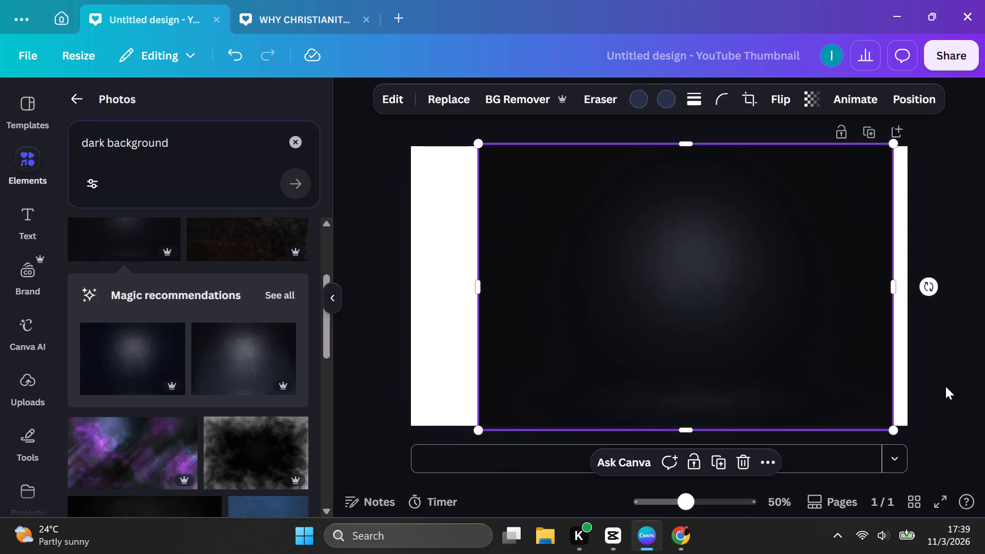
pyautogui.moveTo(892, 427); pyautogui.dragTo(882, 417)
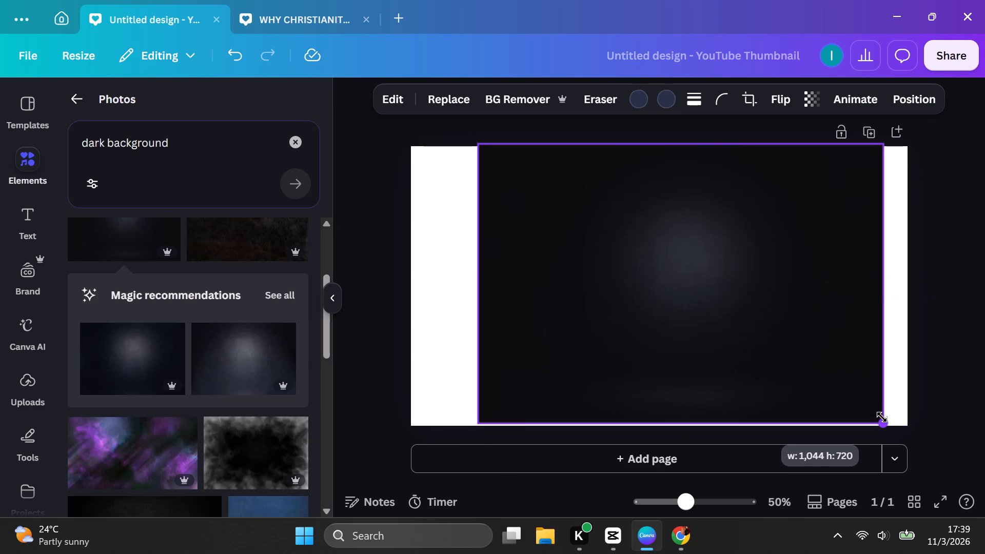
pyautogui.moveTo(882, 417); pyautogui.dragTo(882, 420)
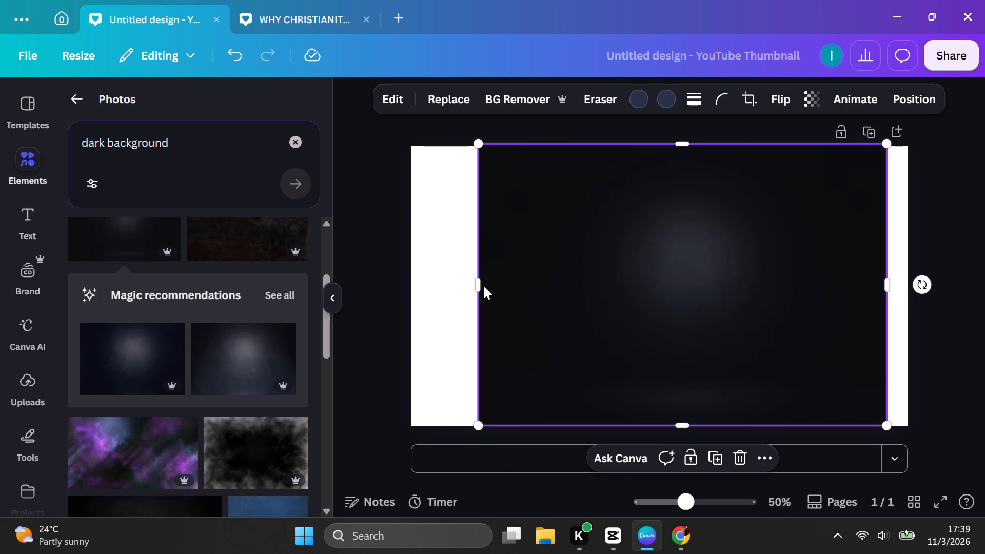
pyautogui.moveTo(656, 281); pyautogui.dragTo(640, 282)
pyautogui.moveTo(464, 285); pyautogui.dragTo(461, 285)
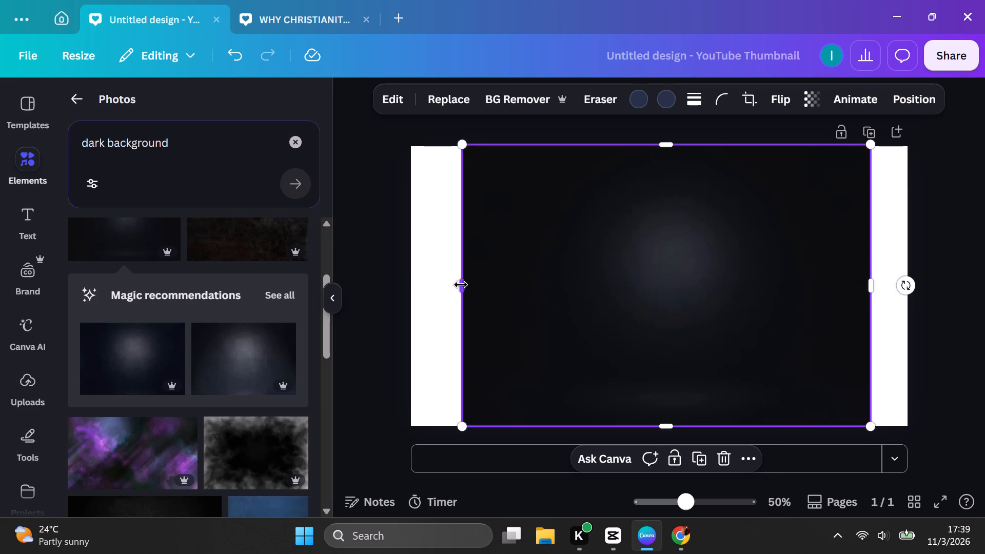
pyautogui.moveTo(461, 285); pyautogui.dragTo(417, 294)
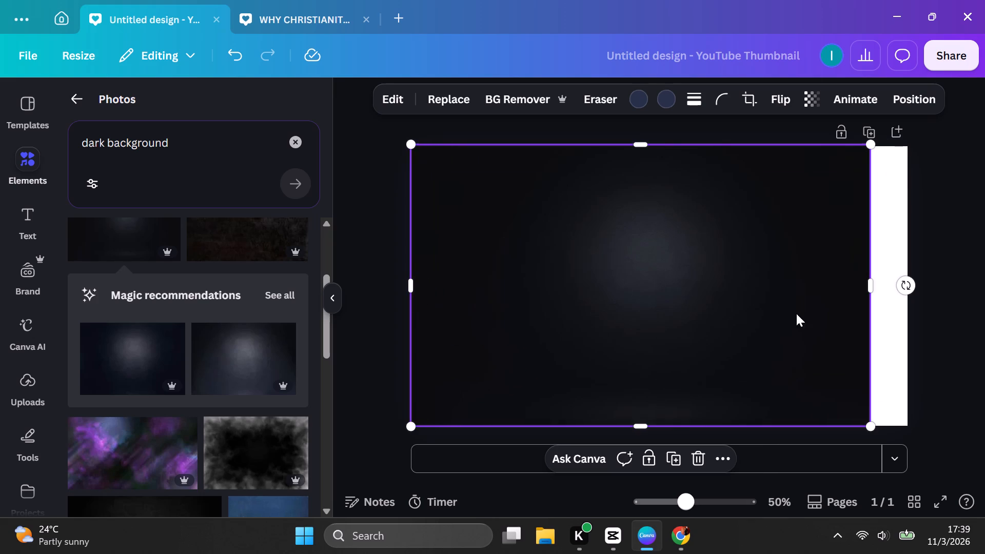
pyautogui.moveTo(868, 286); pyautogui.dragTo(888, 289)
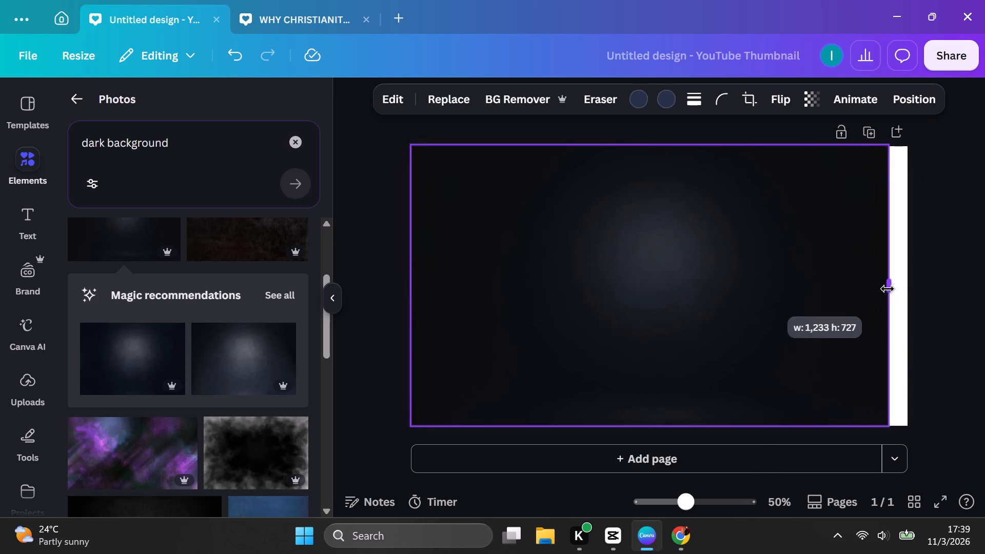
pyautogui.moveTo(888, 289); pyautogui.dragTo(903, 284)
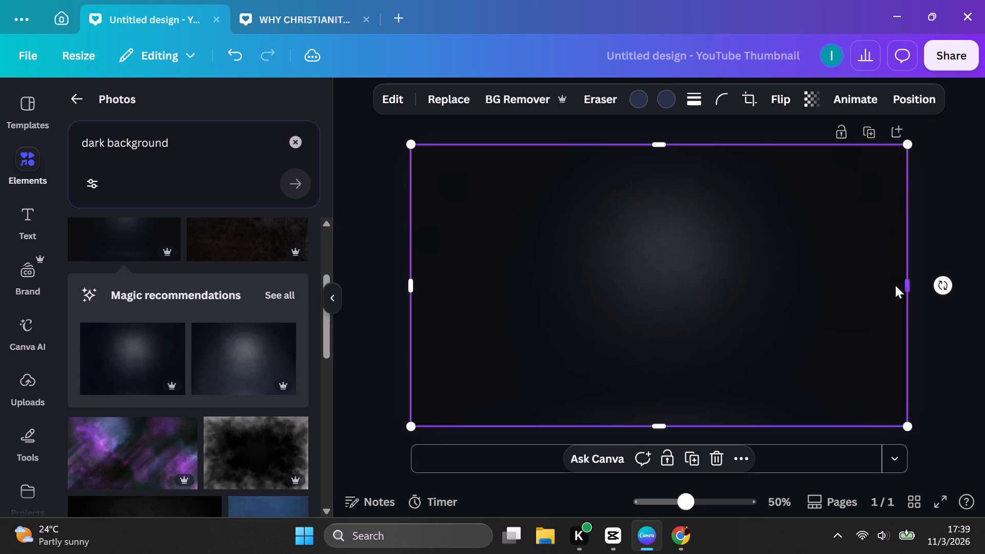
pyautogui.click(391, 204)
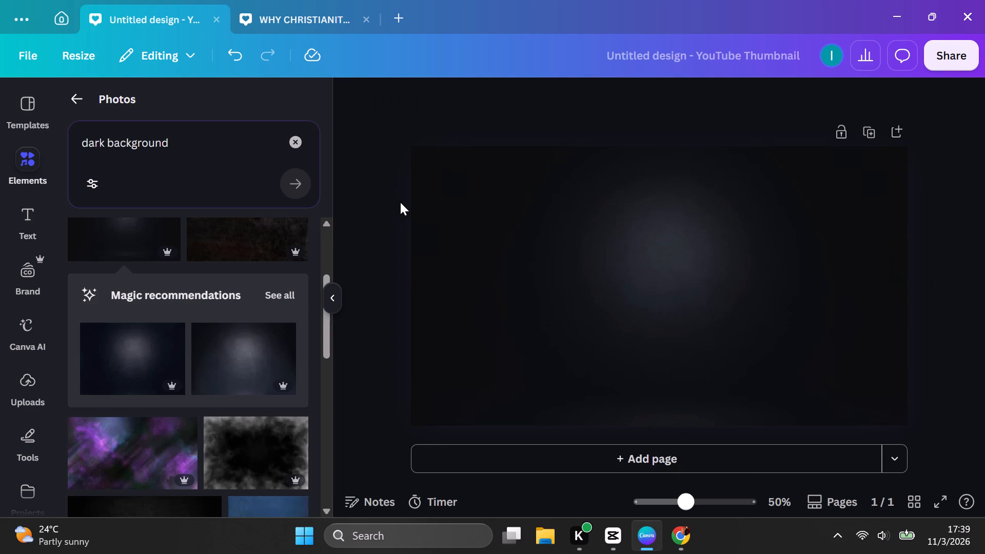
# Clear the "dark background" photo search and add the recently used reaching-hands photo over the dark background.
pyautogui.click(519, 270)
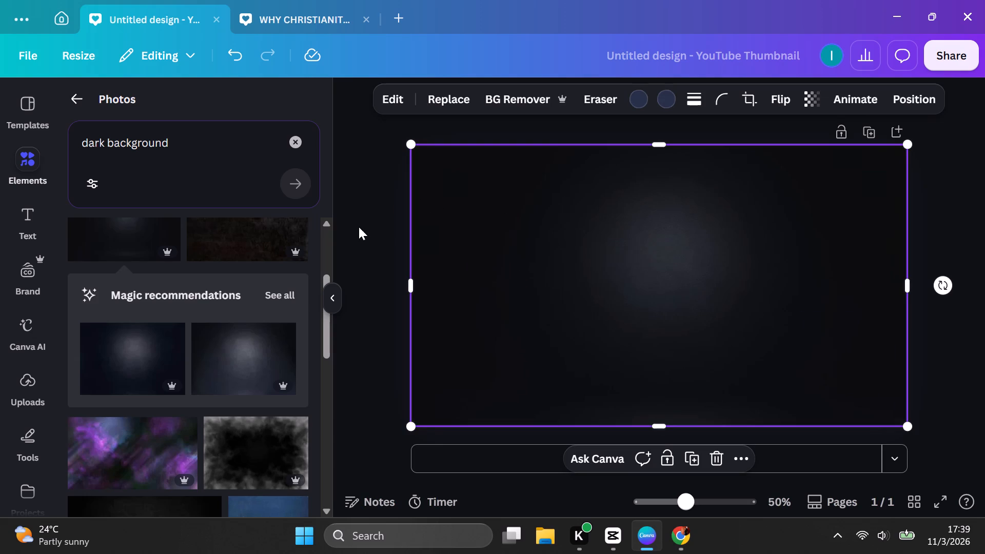
pyautogui.scroll(4, 245, 285)
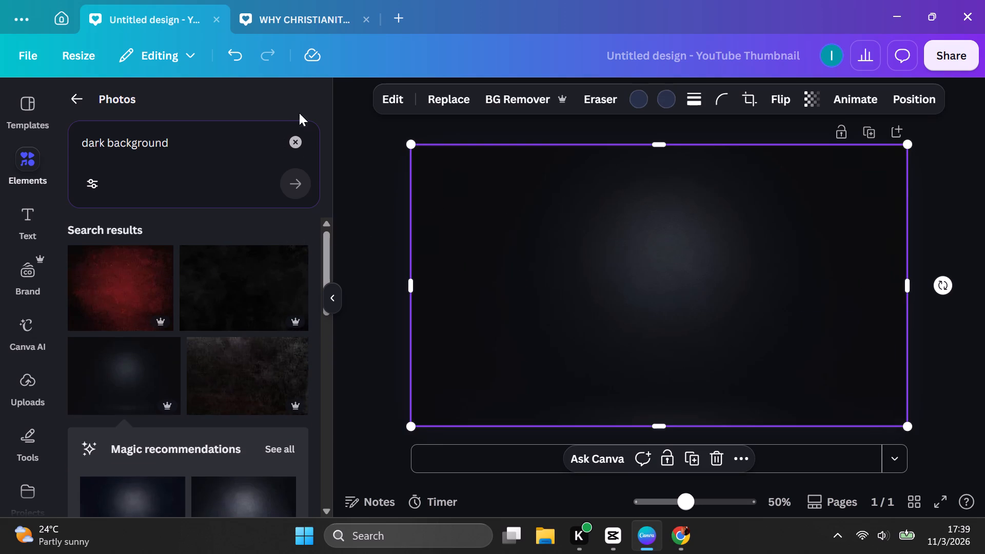
pyautogui.click(293, 146)
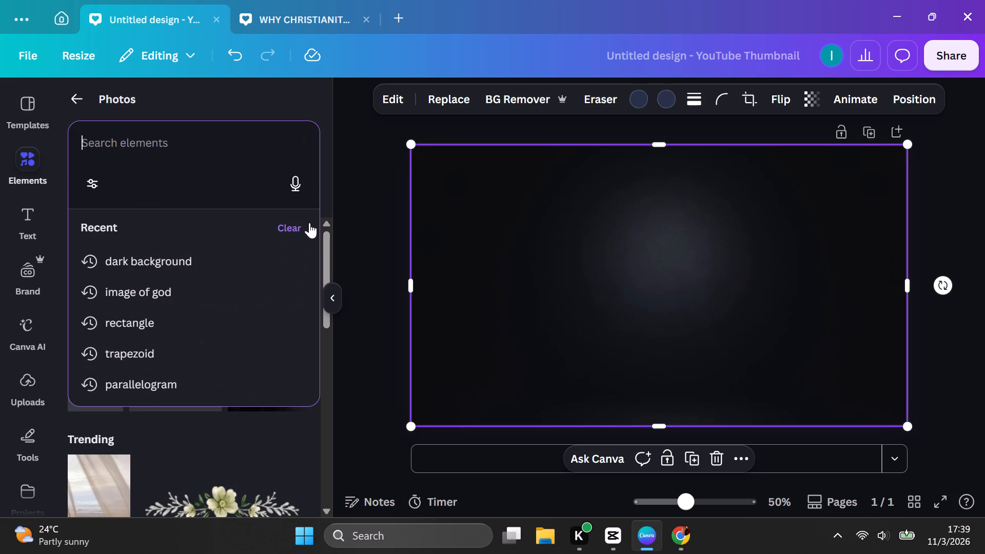
pyautogui.click(361, 209)
pyautogui.click(215, 231)
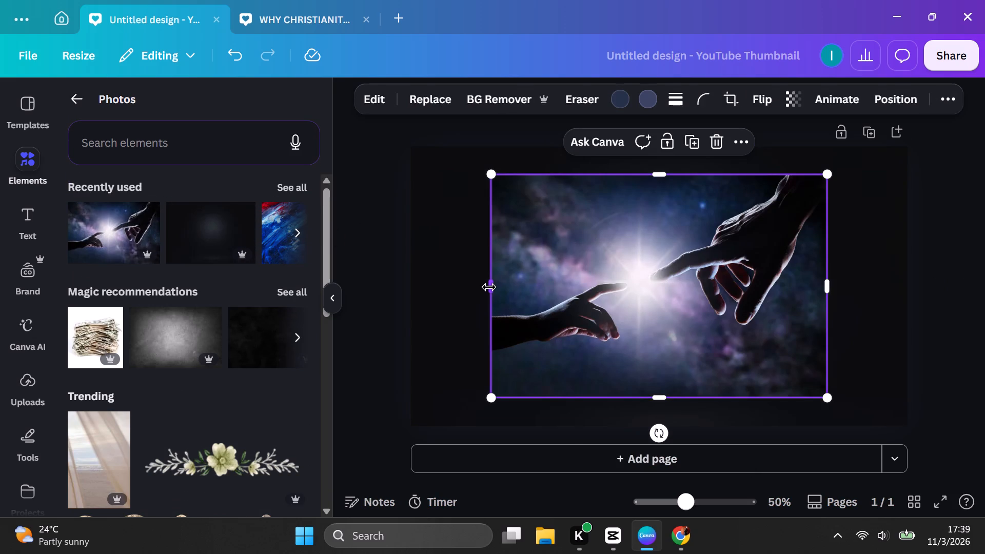
# Stretch the reaching-hands photo on all four sides until it covers the whole thumbnail page.
pyautogui.moveTo(489, 287); pyautogui.dragTo(428, 288)
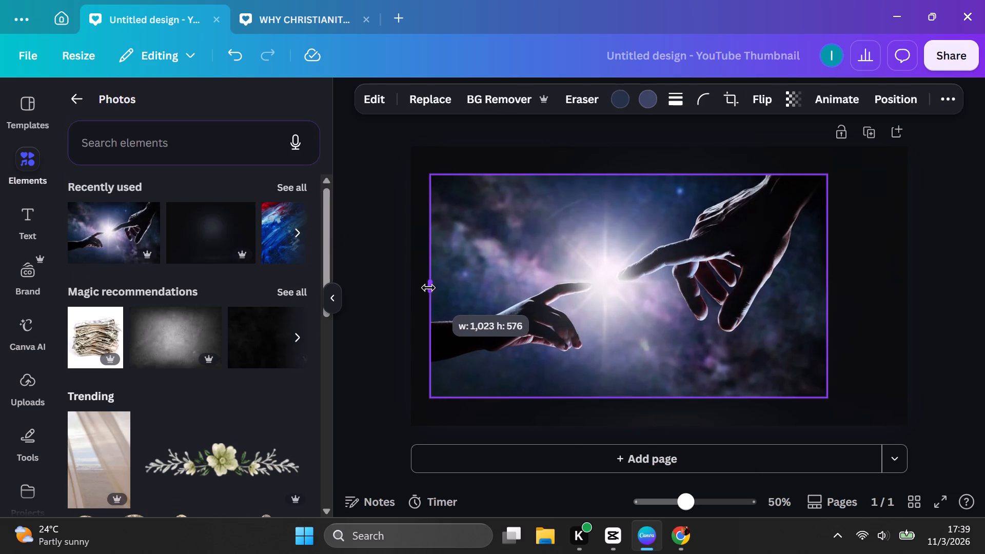
pyautogui.moveTo(428, 288); pyautogui.dragTo(413, 296)
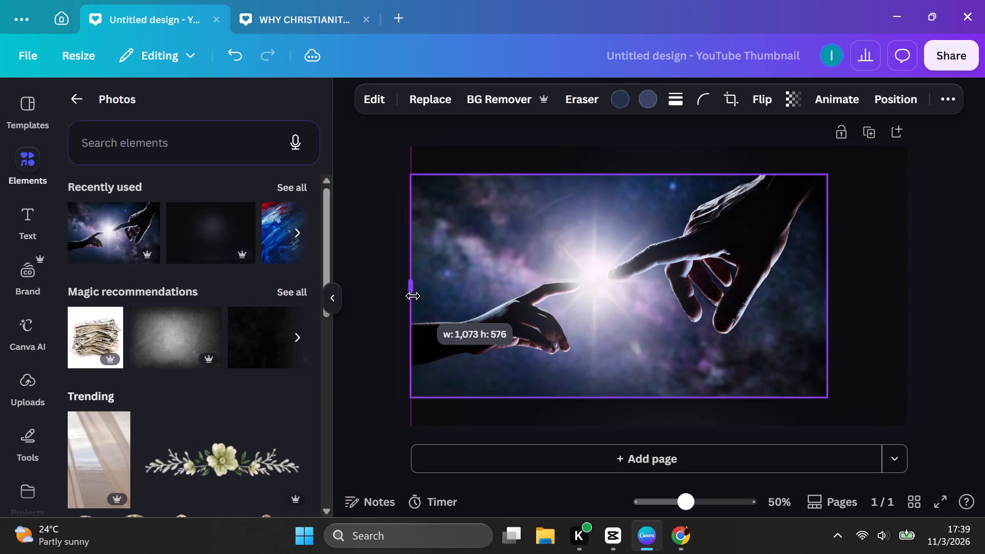
pyautogui.moveTo(413, 296); pyautogui.dragTo(409, 298)
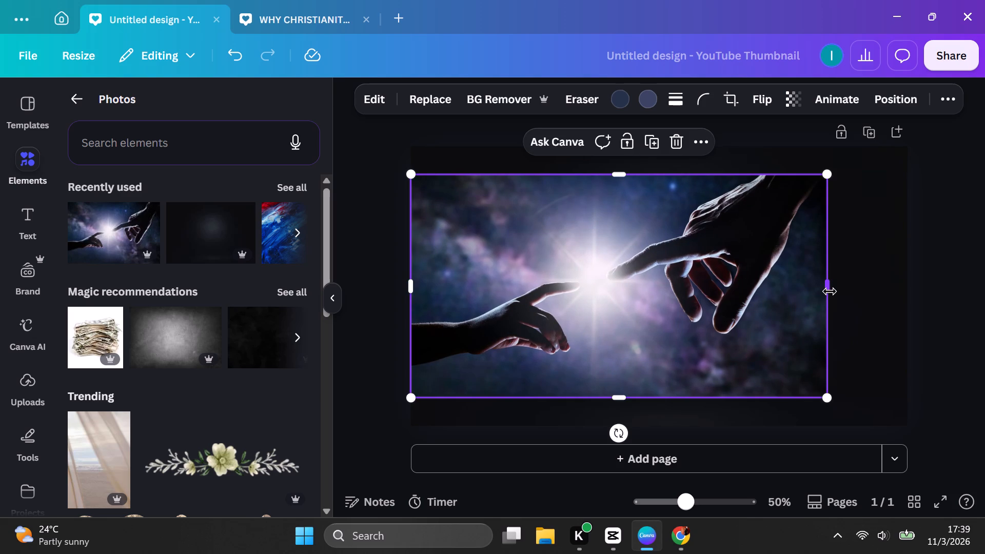
pyautogui.moveTo(830, 291); pyautogui.dragTo(902, 282)
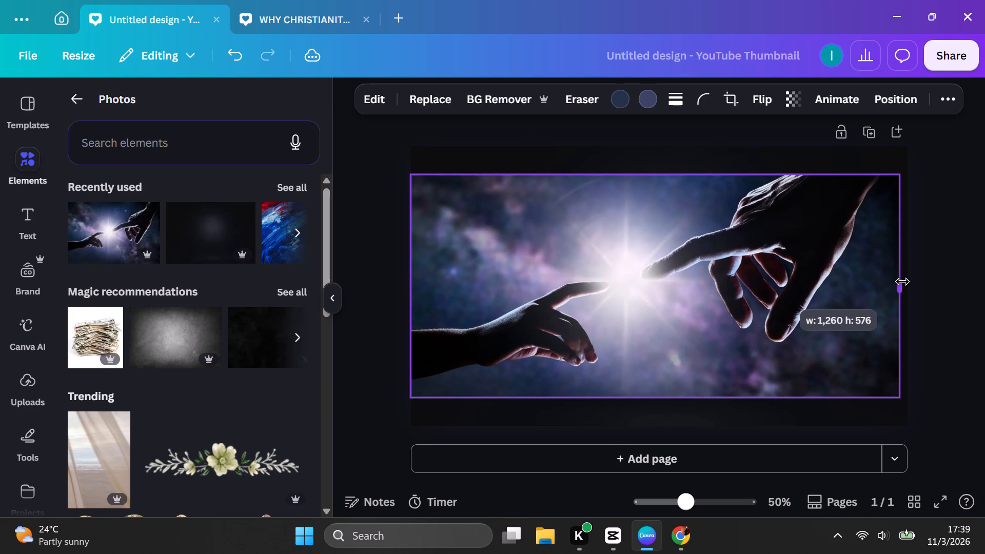
pyautogui.moveTo(902, 282); pyautogui.dragTo(912, 278)
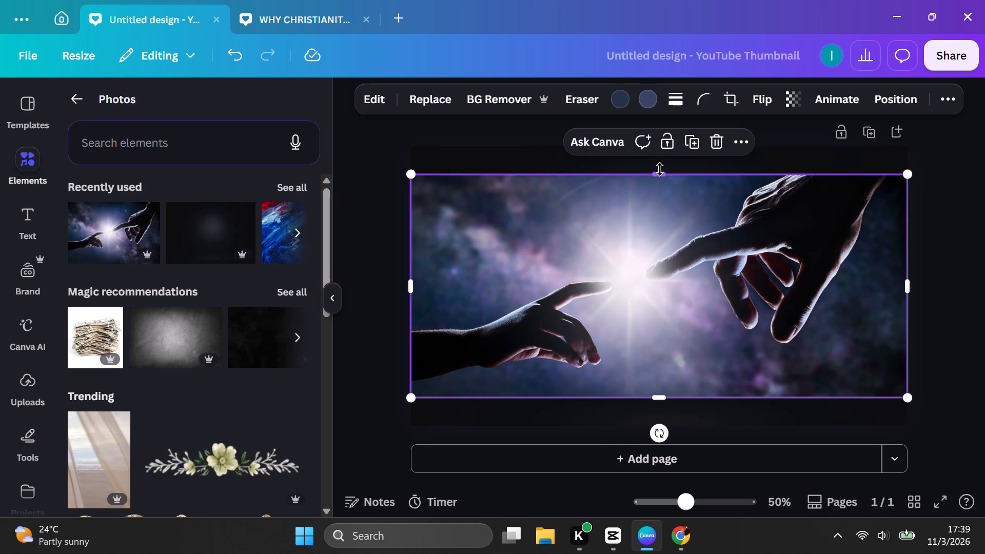
pyautogui.moveTo(661, 174); pyautogui.dragTo(664, 148)
pyautogui.moveTo(657, 394); pyautogui.dragTo(656, 407)
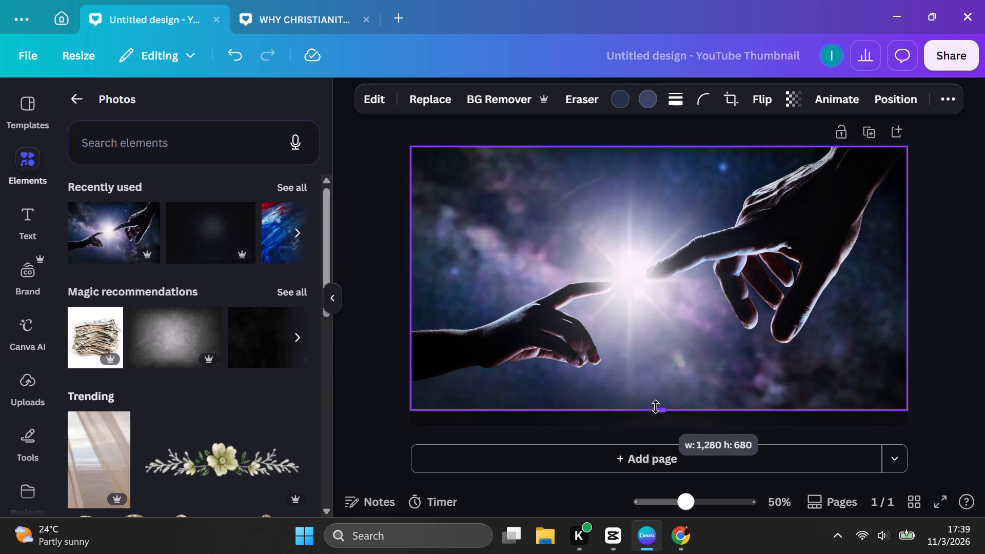
pyautogui.moveTo(656, 407); pyautogui.dragTo(658, 419)
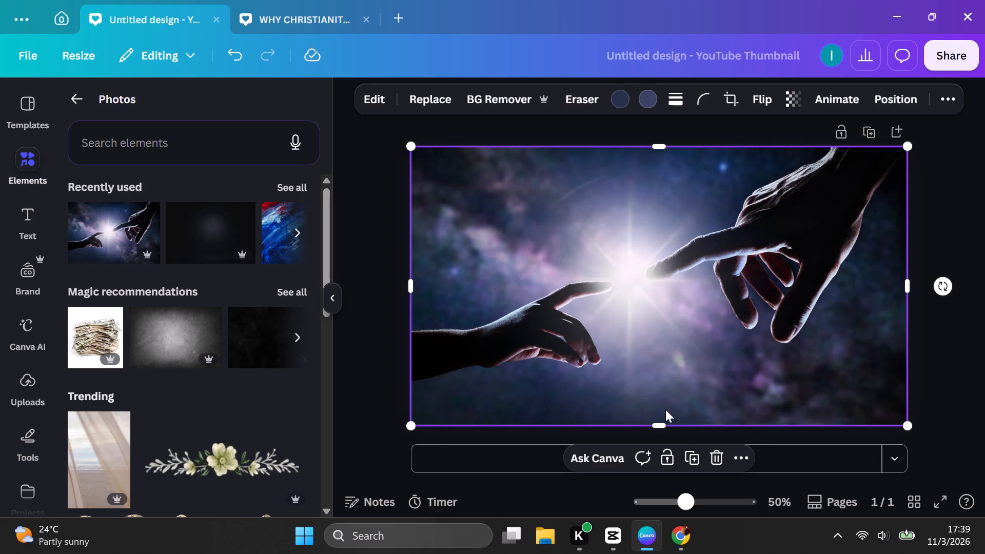
# Set the reaching-hands photo's transparency to 33.
pyautogui.click(800, 99)
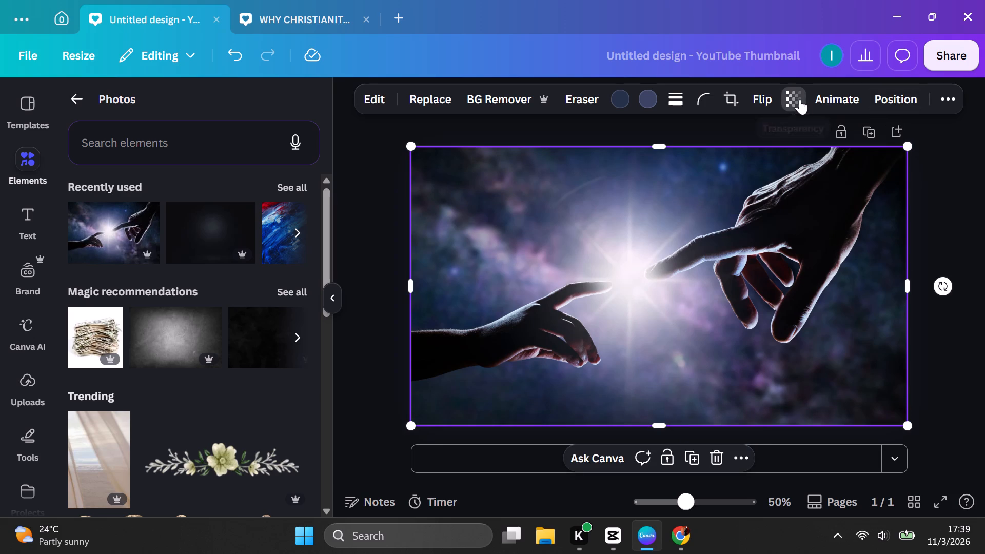
pyautogui.click(752, 161)
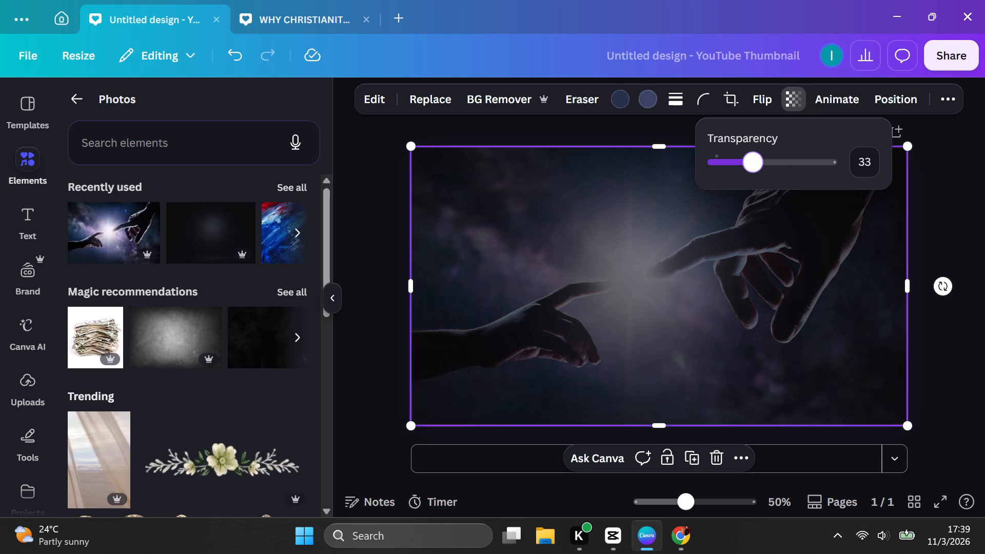
# Shrink the reaching-hands photo slightly and centre it horizontally with its top just above the page's upper edge, then deselect it.
pyautogui.moveTo(706, 287); pyautogui.dragTo(710, 245)
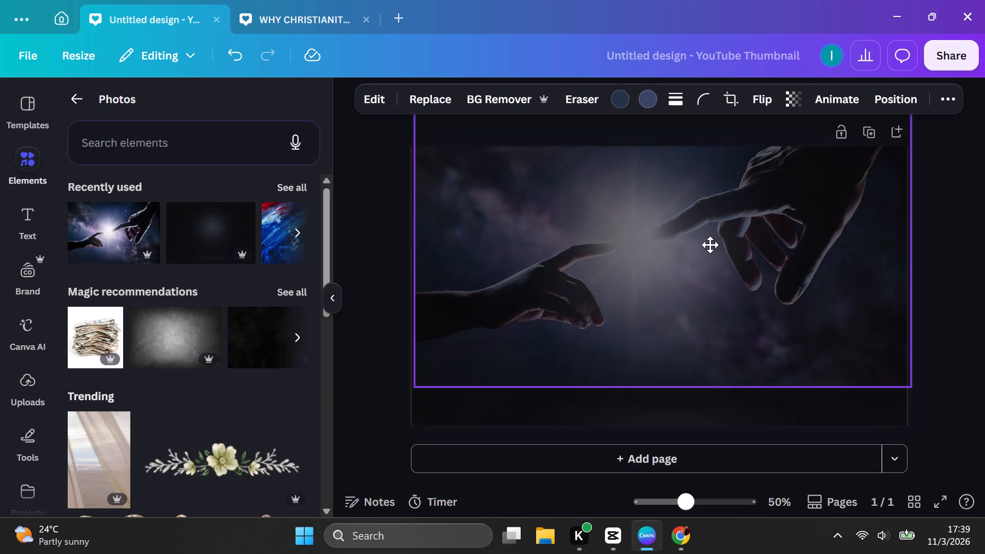
pyautogui.moveTo(710, 245); pyautogui.dragTo(711, 240)
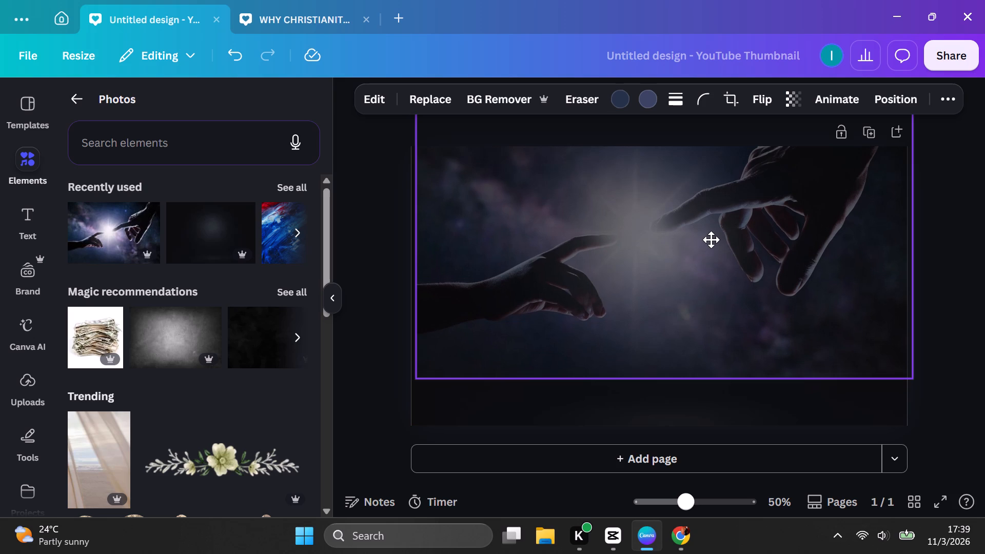
pyautogui.moveTo(711, 240); pyautogui.dragTo(710, 238)
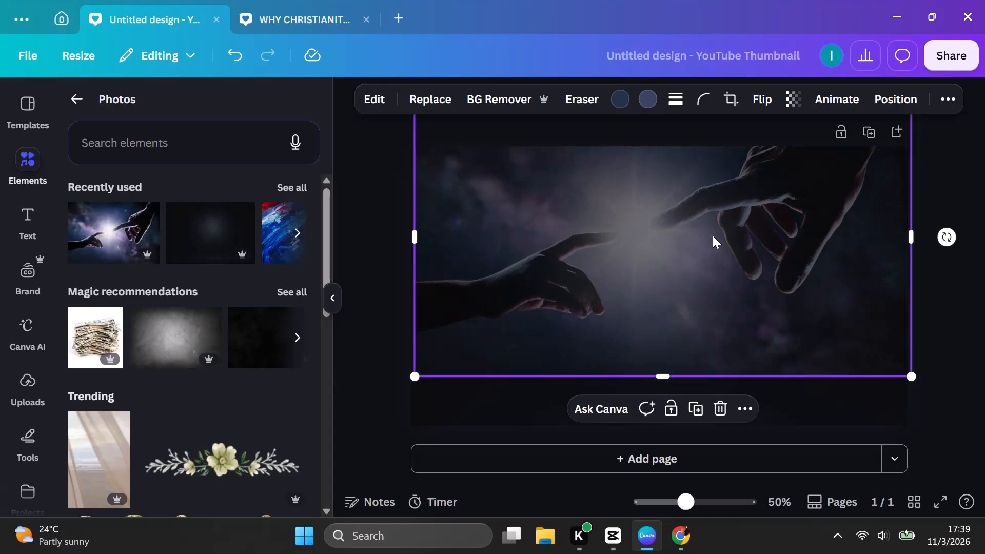
pyautogui.moveTo(911, 375); pyautogui.dragTo(888, 340)
pyautogui.moveTo(771, 282); pyautogui.dragTo(781, 274)
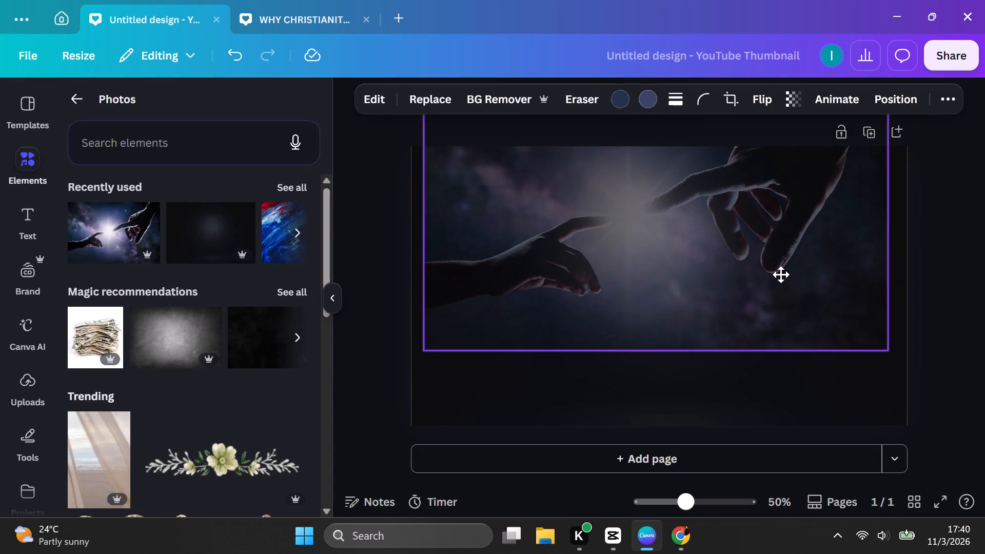
pyautogui.moveTo(781, 274); pyautogui.dragTo(780, 325)
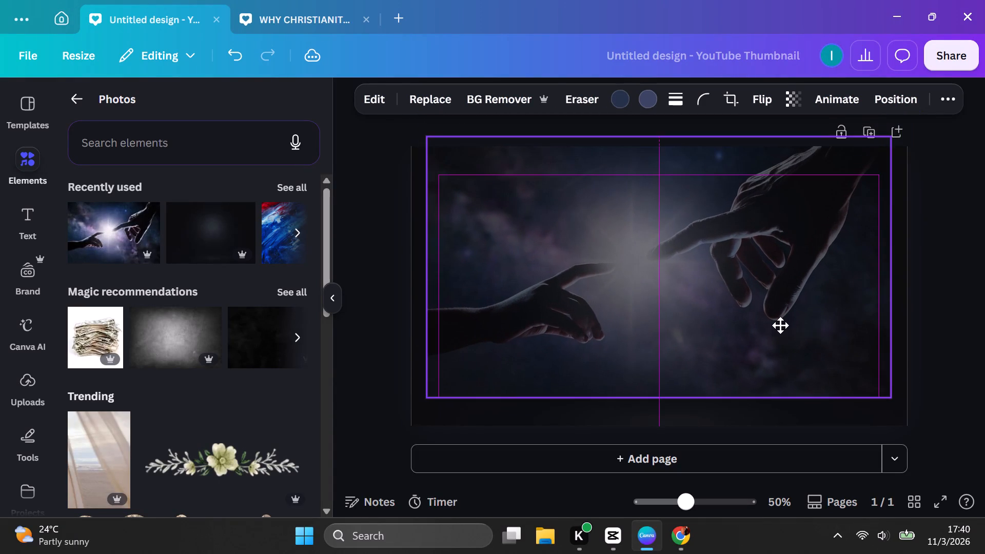
pyautogui.moveTo(780, 325); pyautogui.dragTo(777, 315)
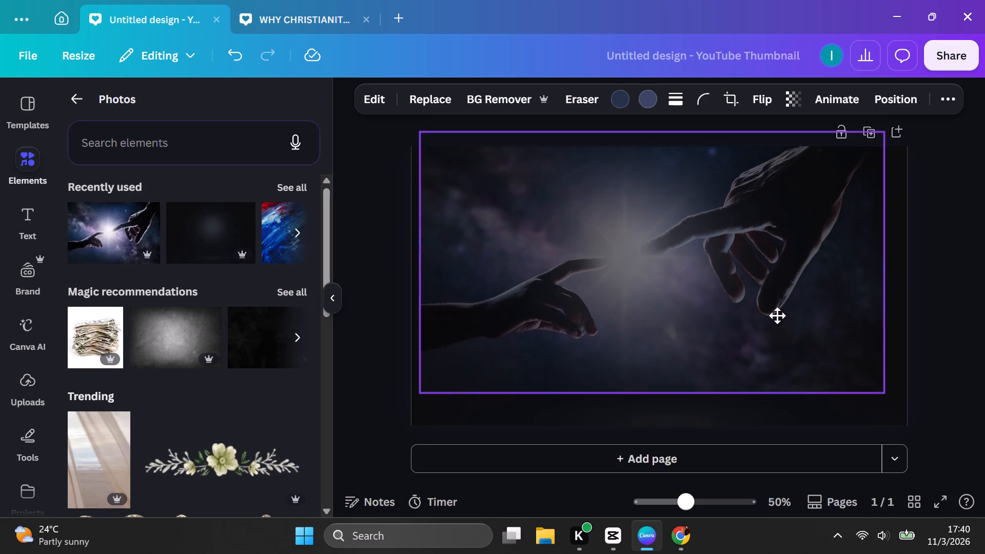
pyautogui.moveTo(777, 315); pyautogui.dragTo(781, 313)
pyautogui.click(943, 228)
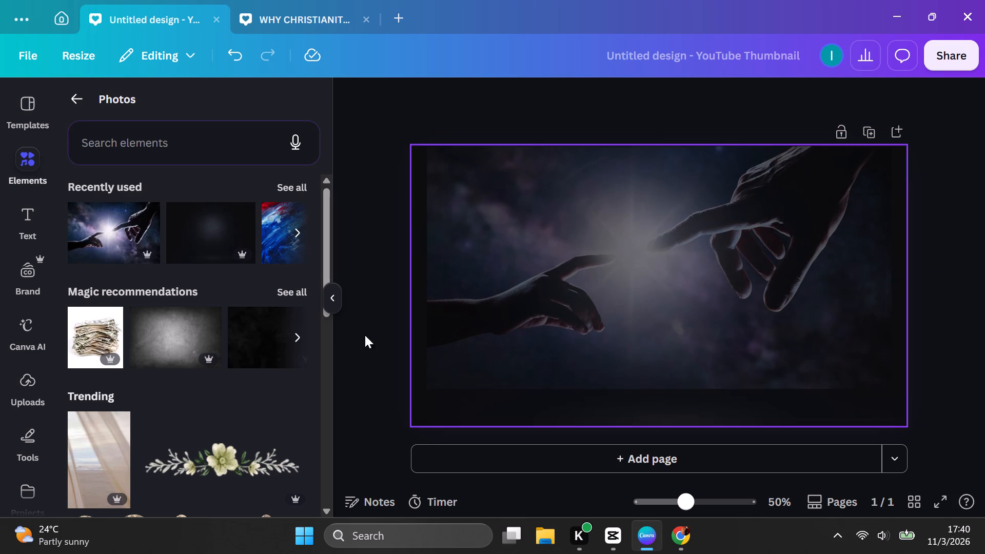
# Copy the dark gradient on the right side of the WHY CHRISTIANITY thumbnail and paste it into the untitled thumbnail design.
pyautogui.click(314, 23)
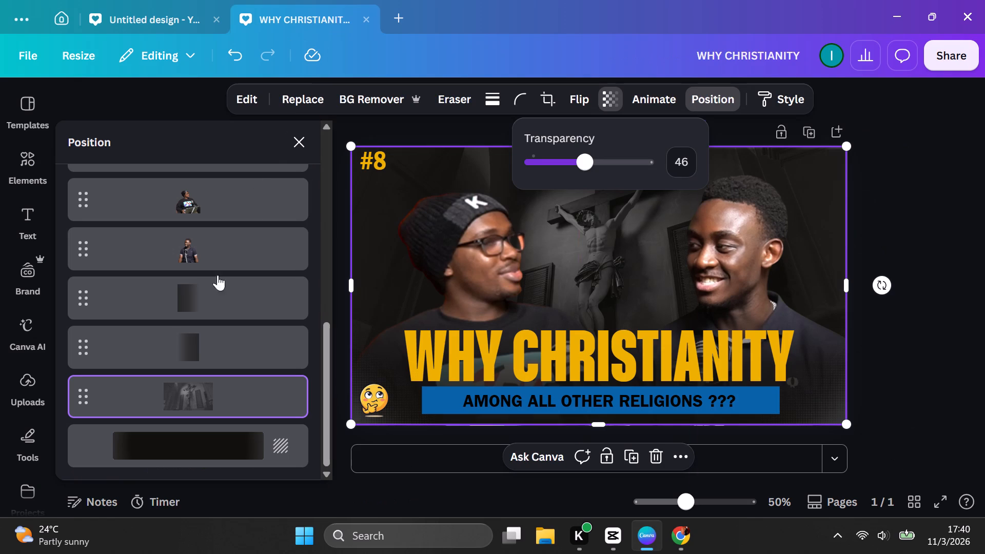
pyautogui.click(218, 340)
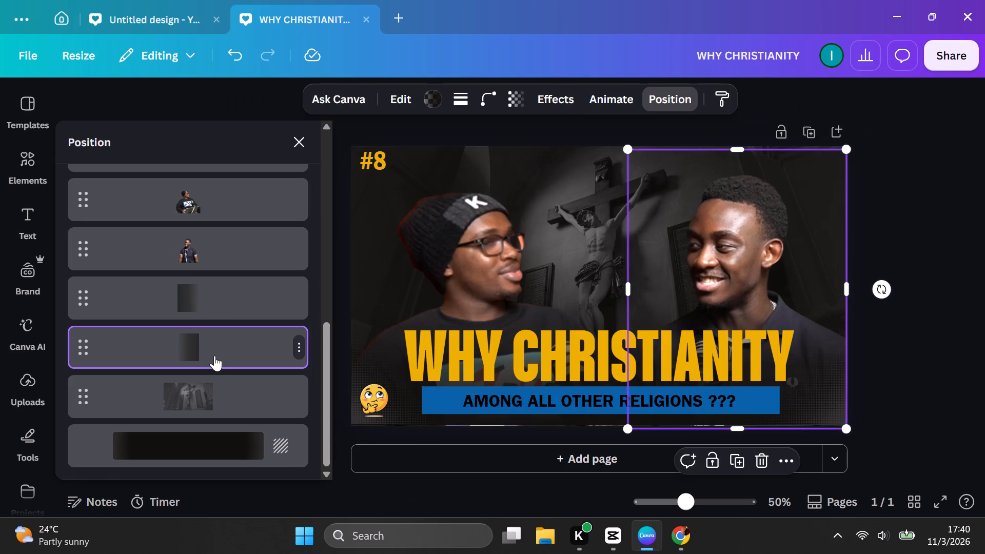
pyautogui.hotkey('ctrl', 'c')
pyautogui.click(166, 16)
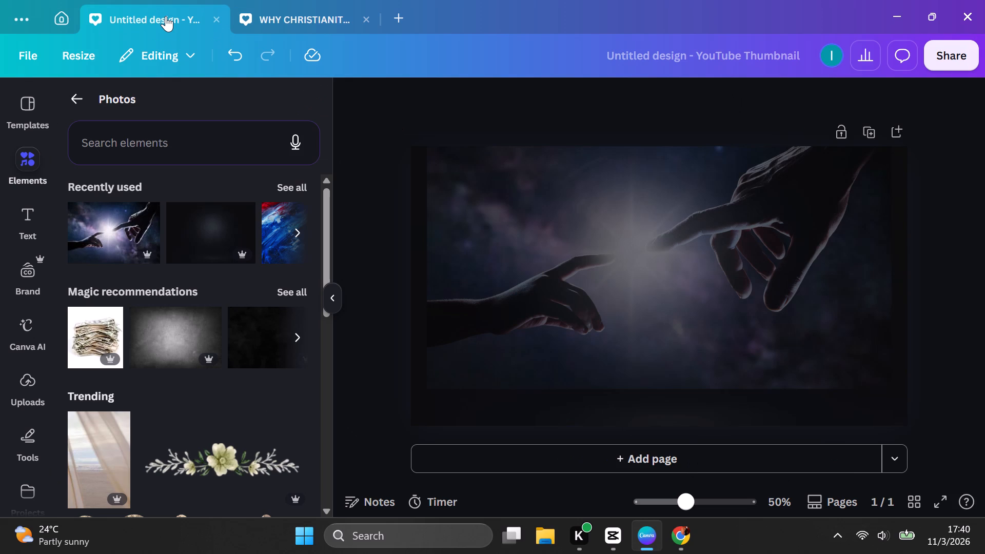
pyautogui.hotkey('ctrl', 'v')
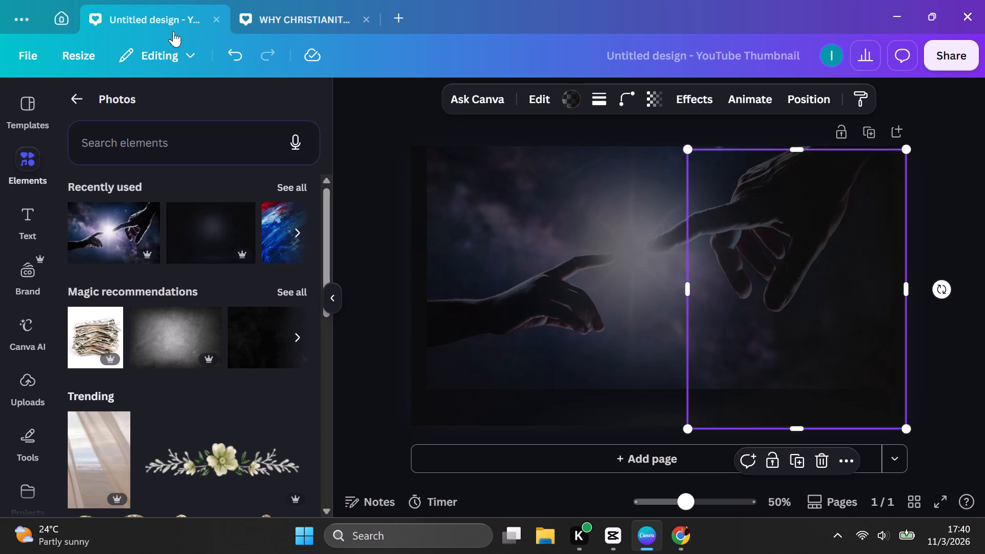
# Copy the dark gradient on the left side of the WHY CHRISTIANITY thumbnail, paste it into the untitled design and deselect it.
pyautogui.click(291, 21)
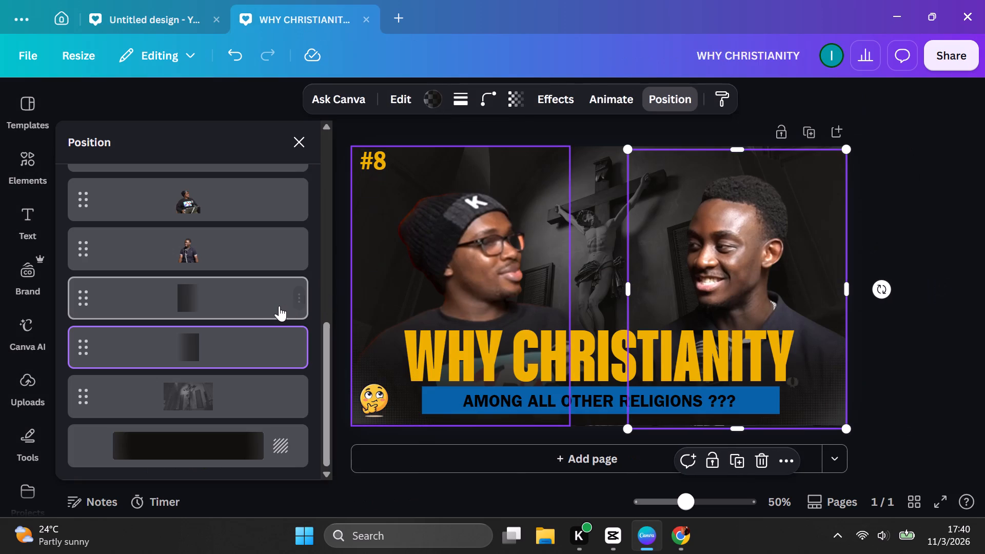
pyautogui.click(268, 306)
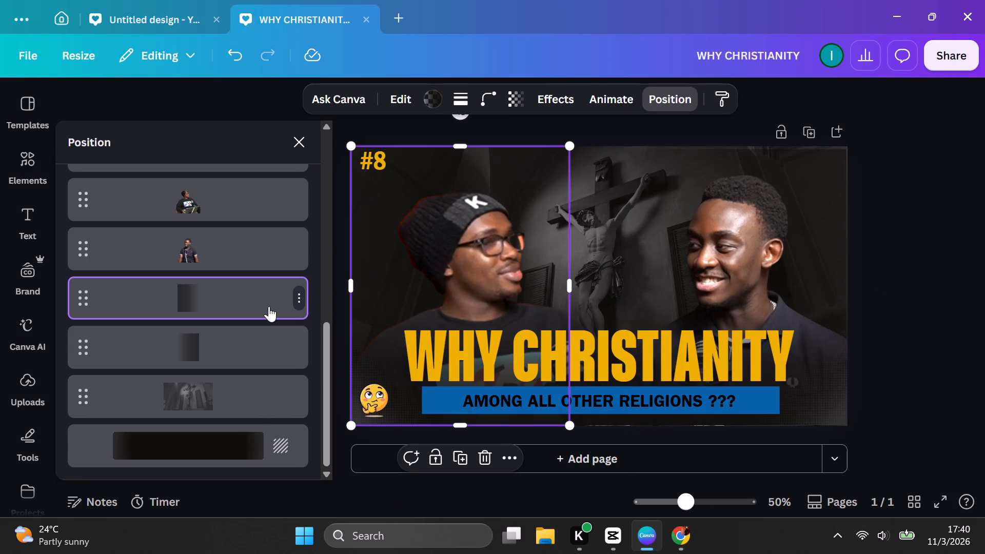
pyautogui.hotkey('ctrl', 'c')
pyautogui.click(162, 7)
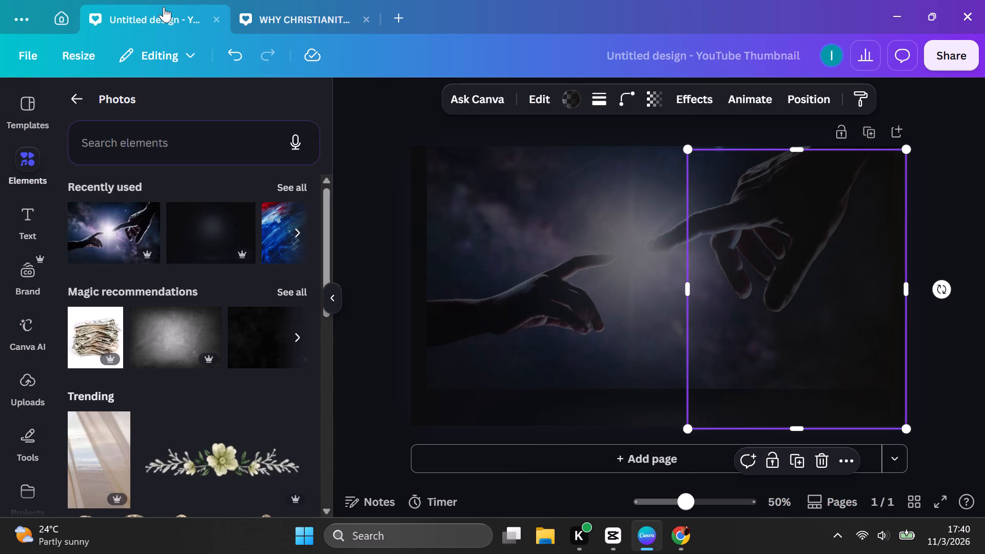
pyautogui.click(566, 183)
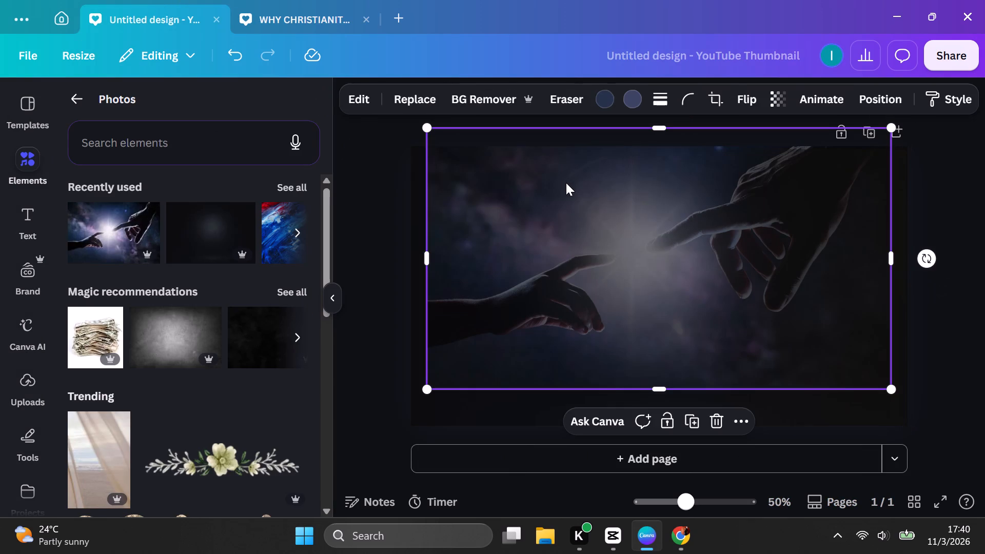
pyautogui.click(541, 412)
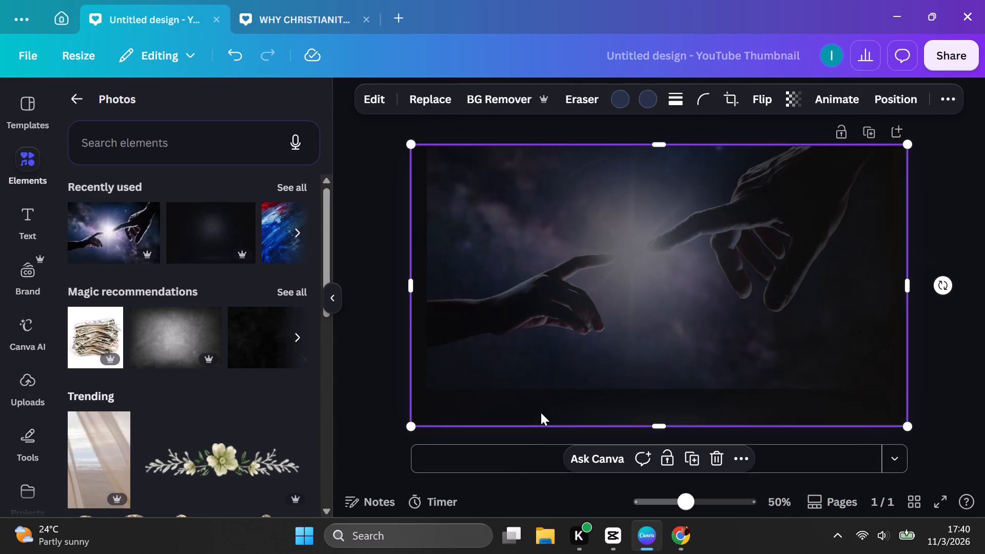
pyautogui.hotkey('ctrl', 'v')
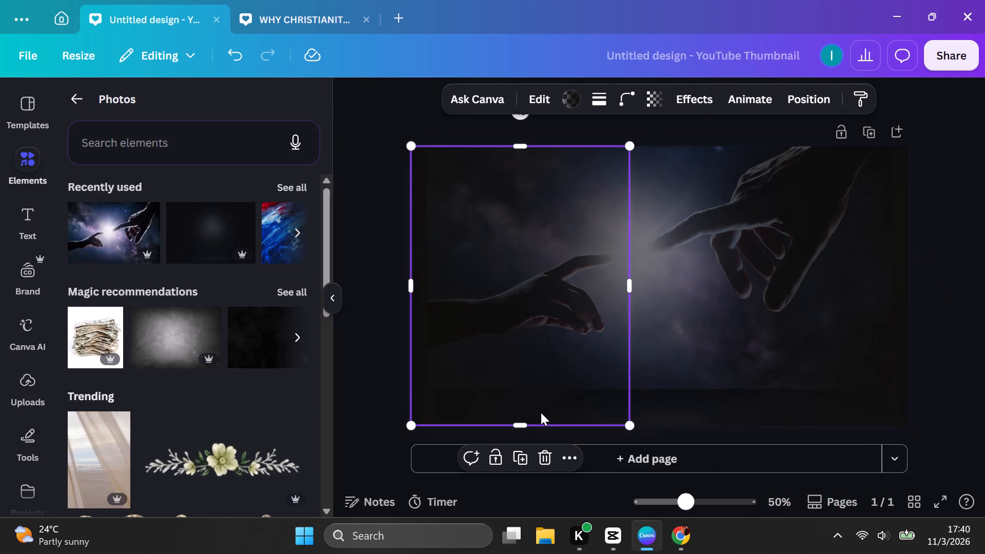
pyautogui.click(984, 271)
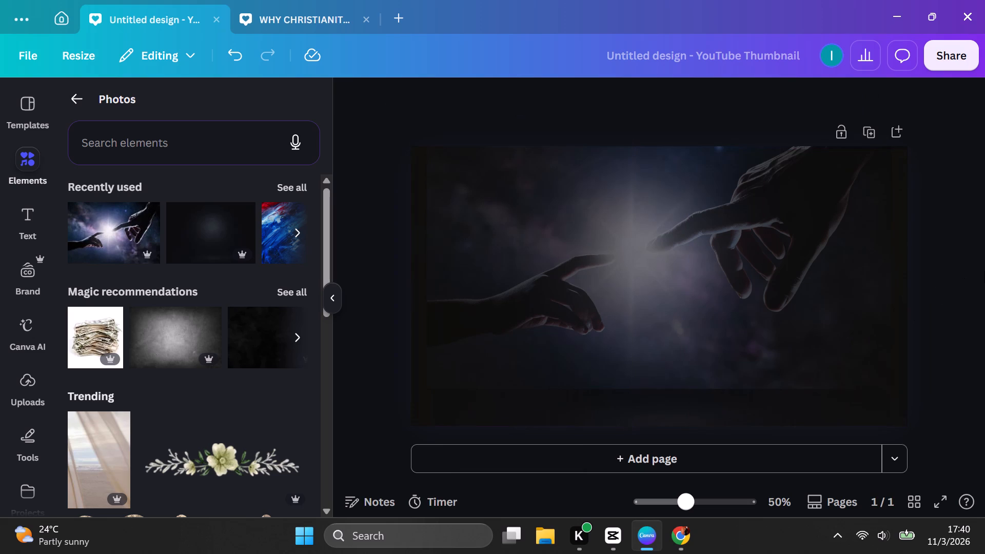
# Copy the dark gradient along the bottom of the WHY CHRISTIANITY thumbnail and paste it into the untitled thumbnail design.
pyautogui.click(302, 19)
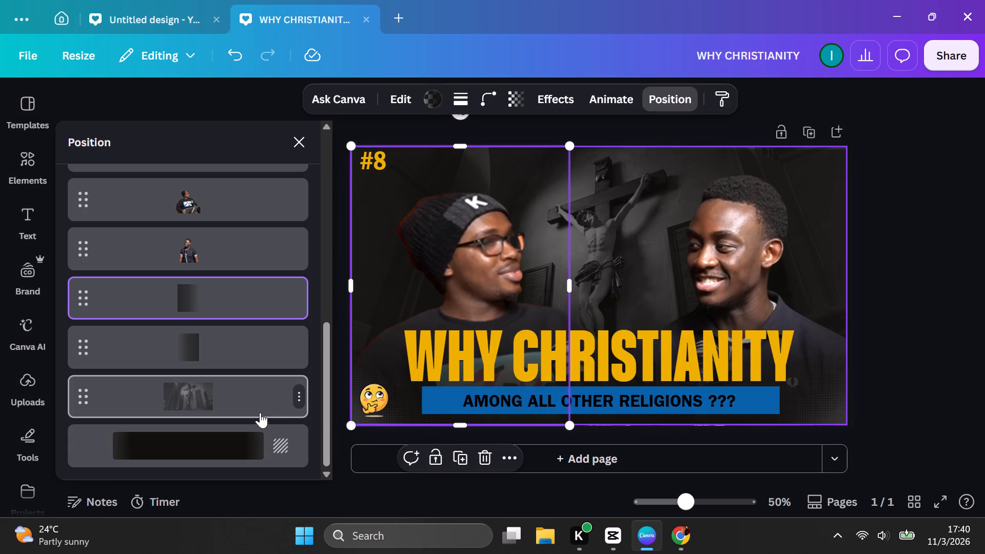
pyautogui.scroll(3, 273, 378)
pyautogui.click(244, 387)
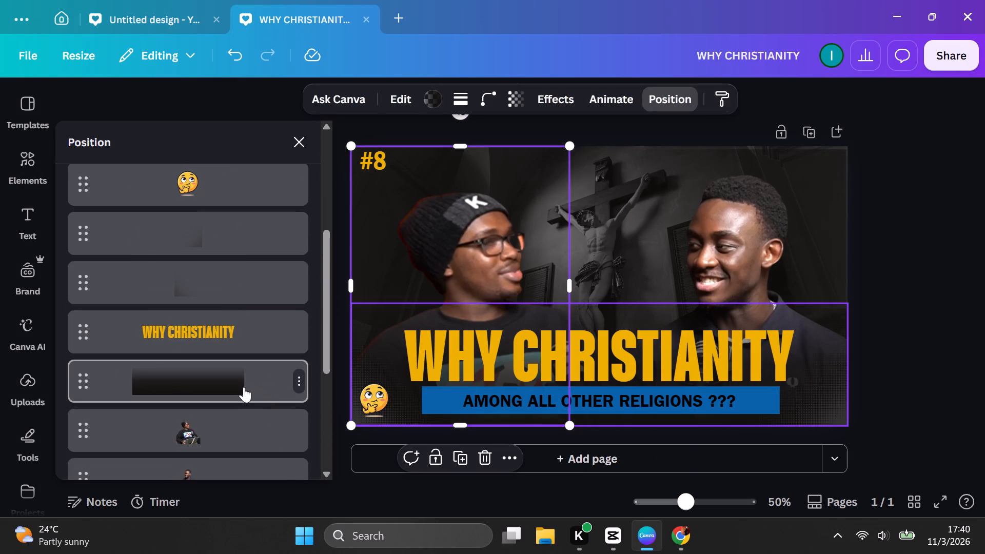
pyautogui.click(645, 267)
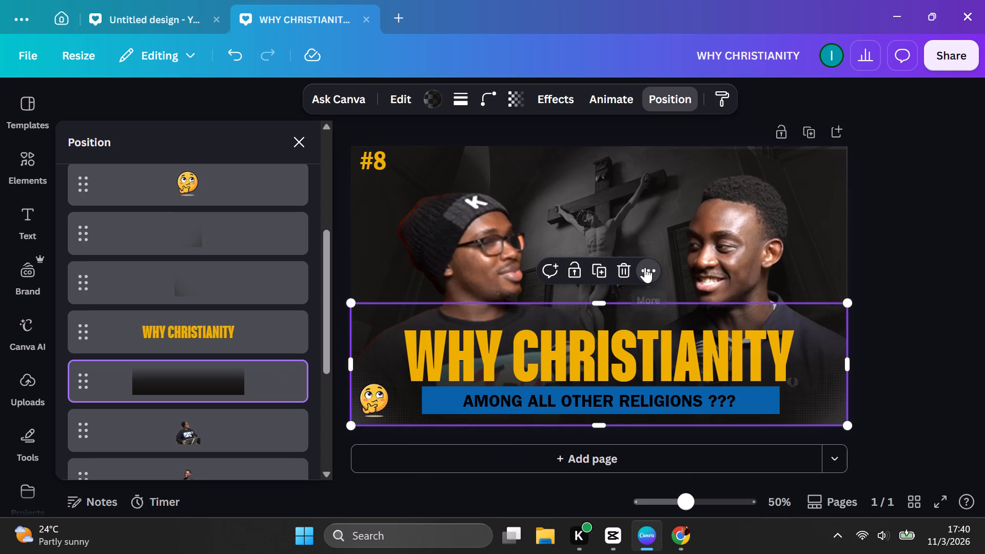
pyautogui.click(667, 300)
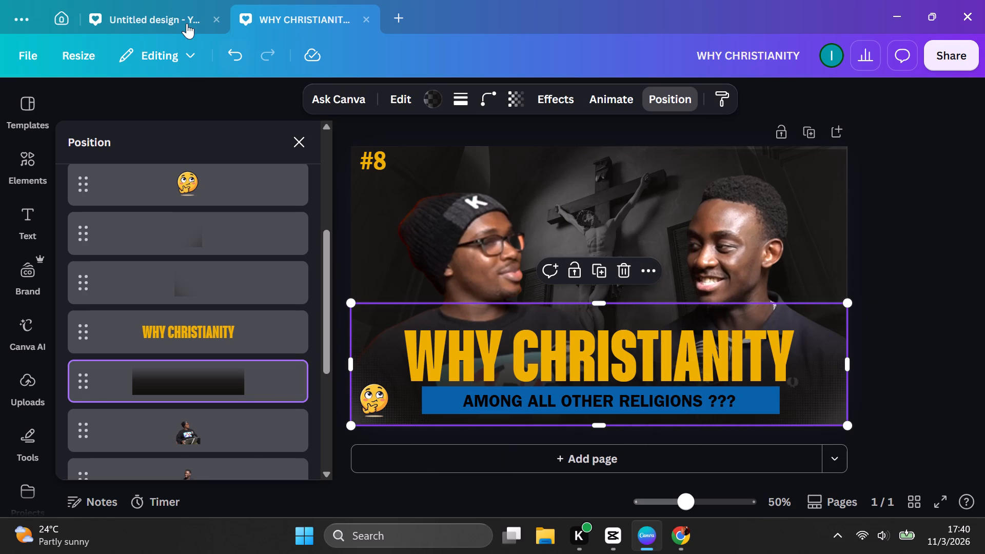
pyautogui.click(187, 23)
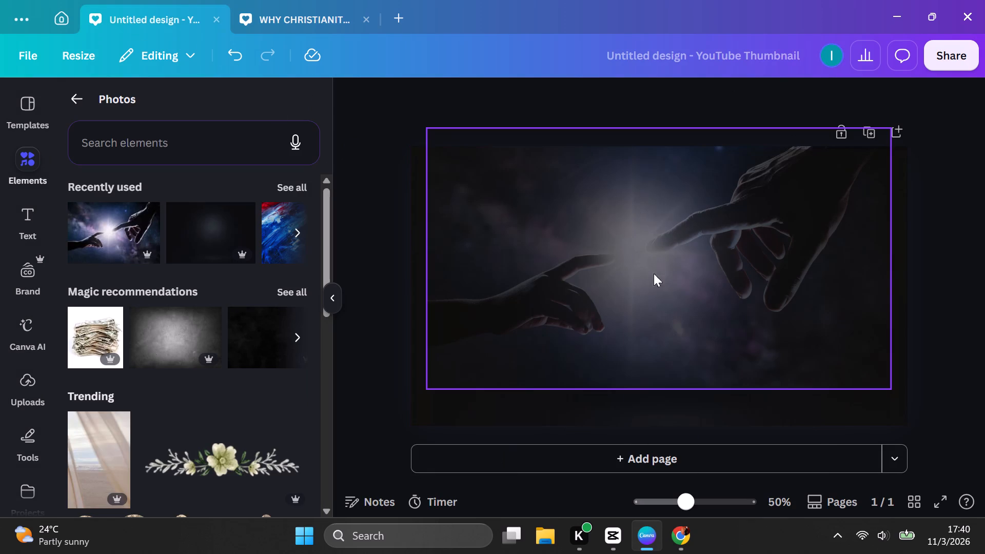
pyautogui.click(643, 391)
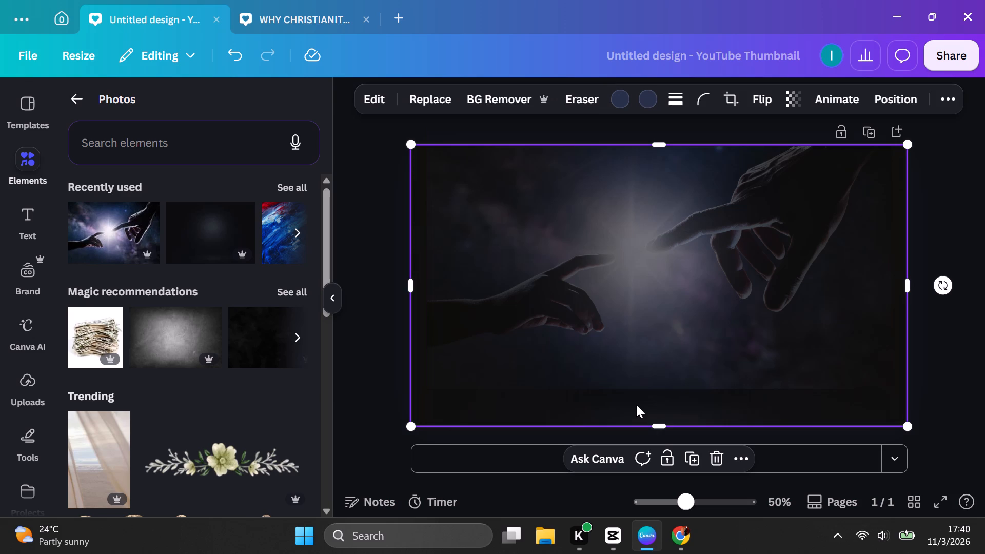
pyautogui.hotkey('ctrl', 'v')
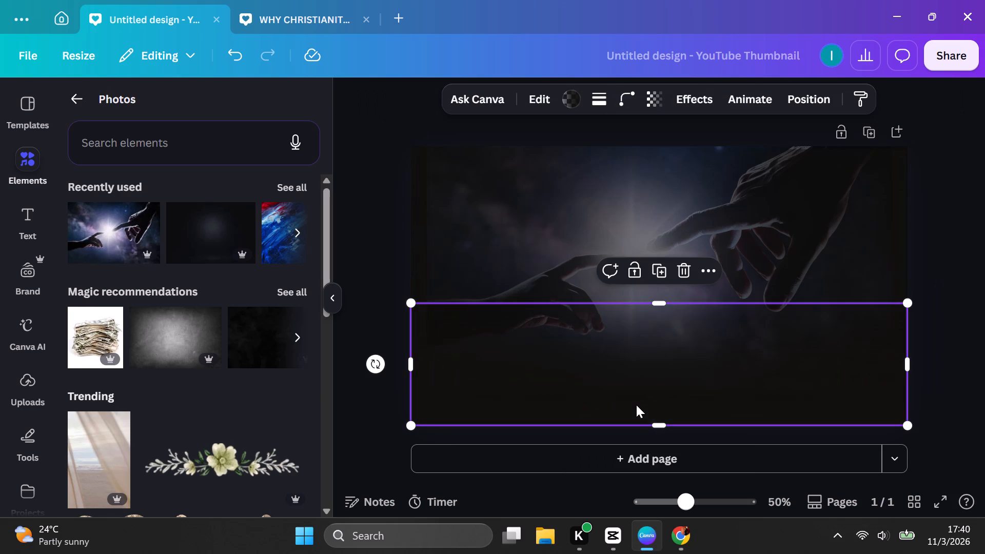
# Copy the yellow WHY CHRISTIANITY headline from its thumbnail into the untitled design, keeping only one pasted copy.
pyautogui.click(326, 25)
pyautogui.click(536, 366)
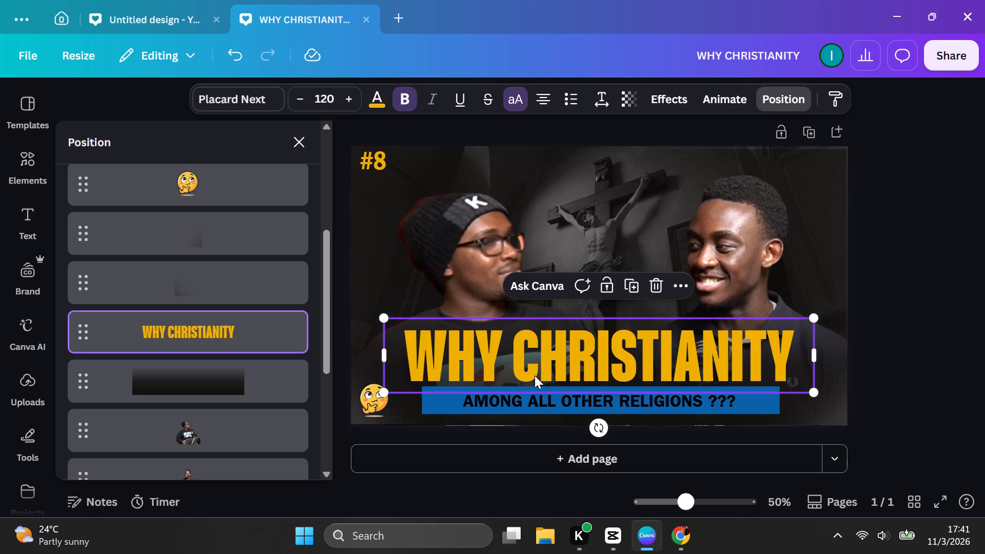
pyautogui.click(682, 293)
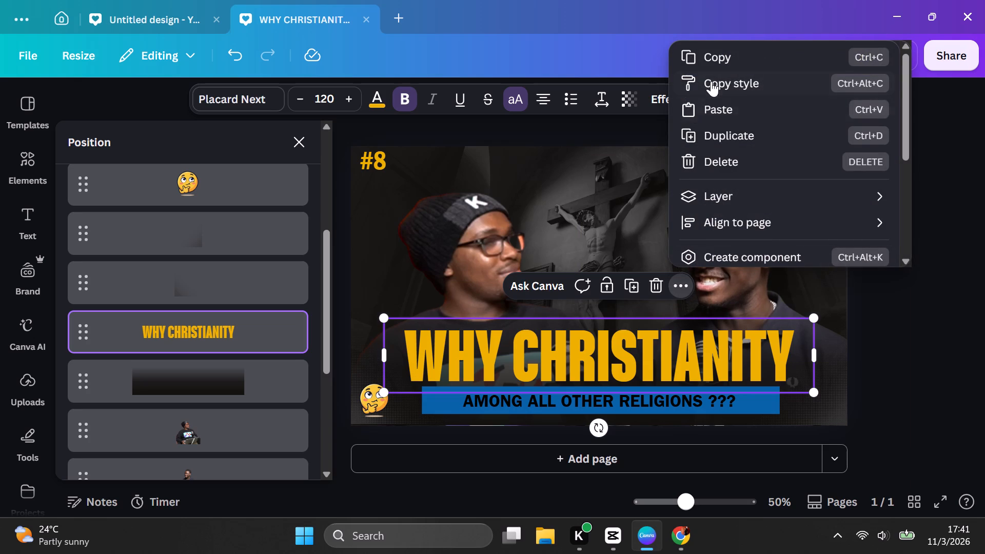
pyautogui.click(709, 54)
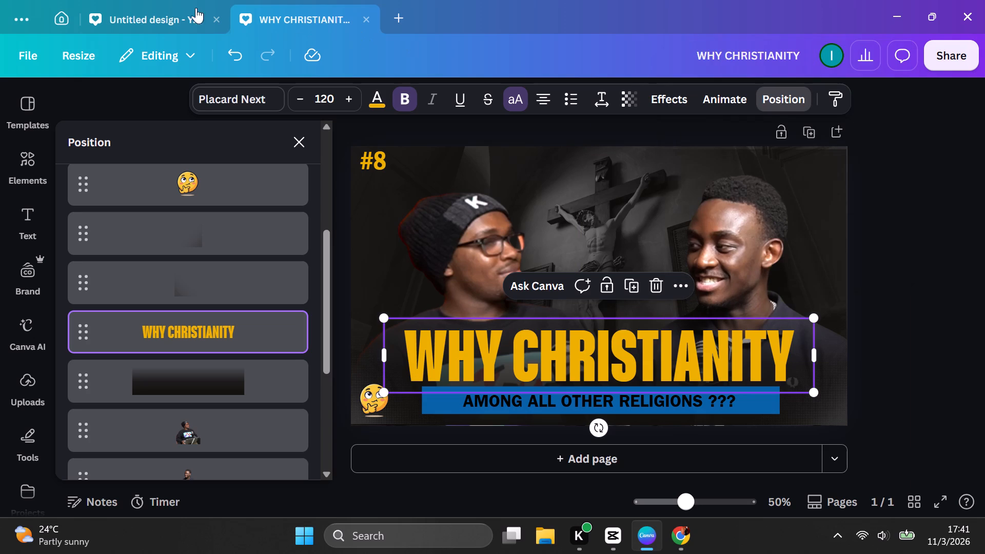
pyautogui.click(155, 12)
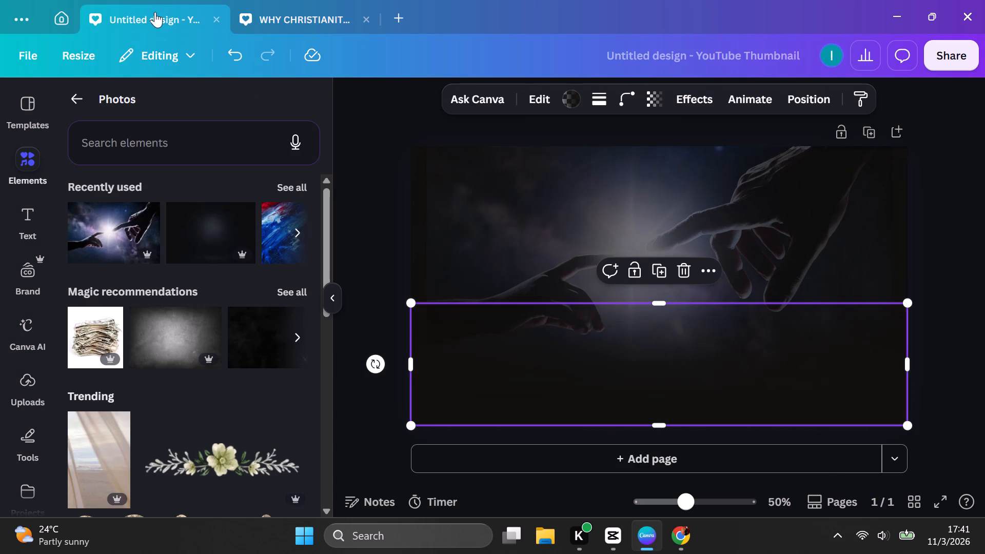
pyautogui.click(648, 172)
pyautogui.click(537, 415)
pyautogui.click(543, 262)
pyautogui.click(669, 227)
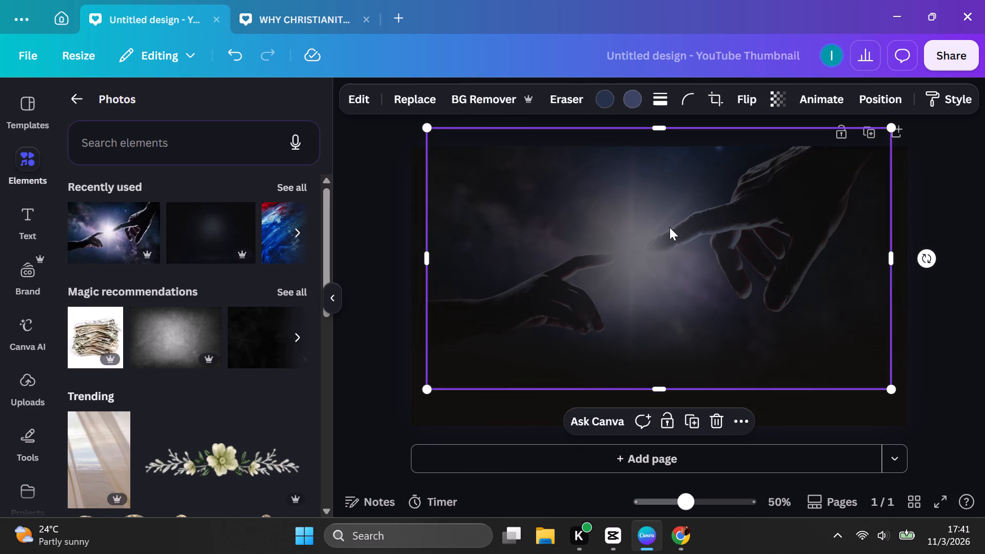
pyautogui.click(948, 165)
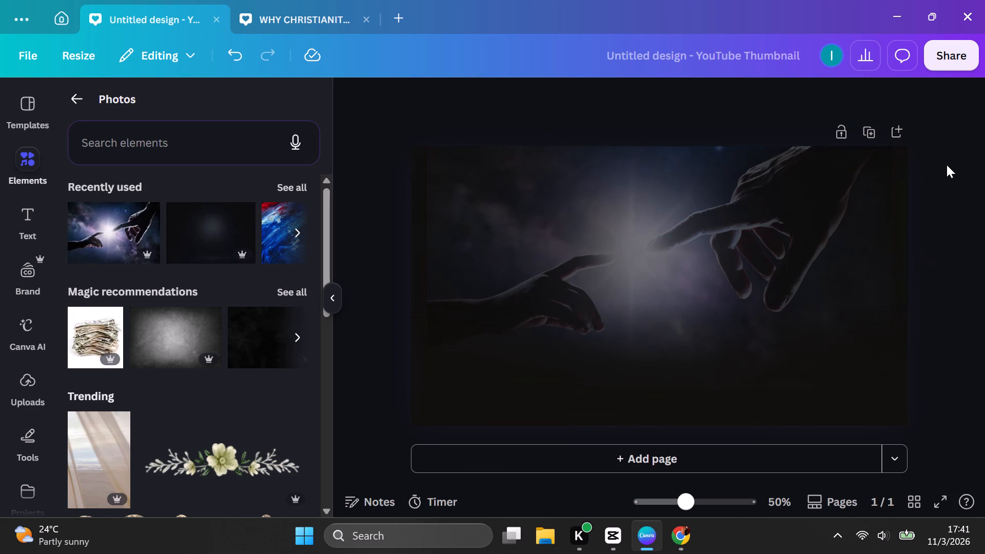
pyautogui.hotkey('ctrl', 'v')
pyautogui.hotkey('ctrl', 'v')
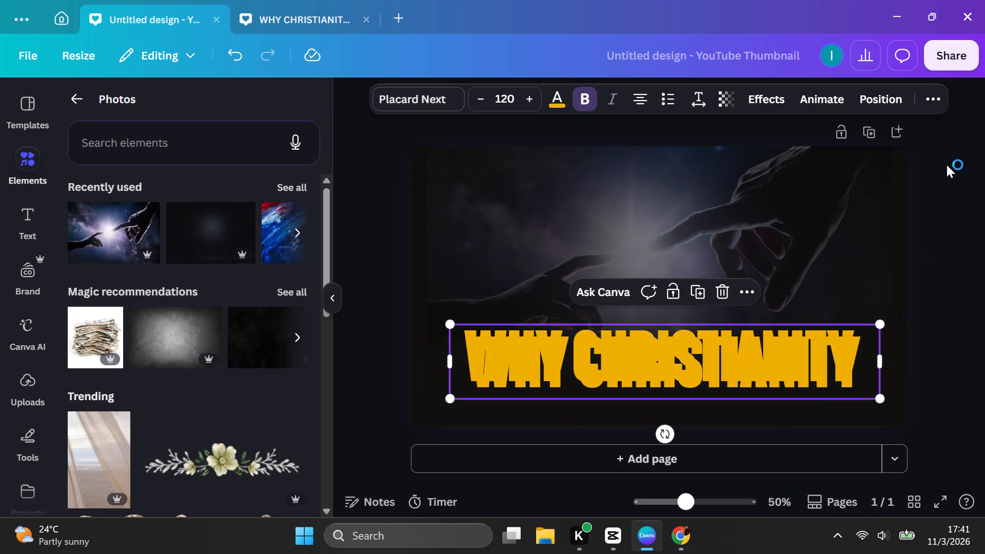
pyautogui.hotkey('ctrl', 'z')
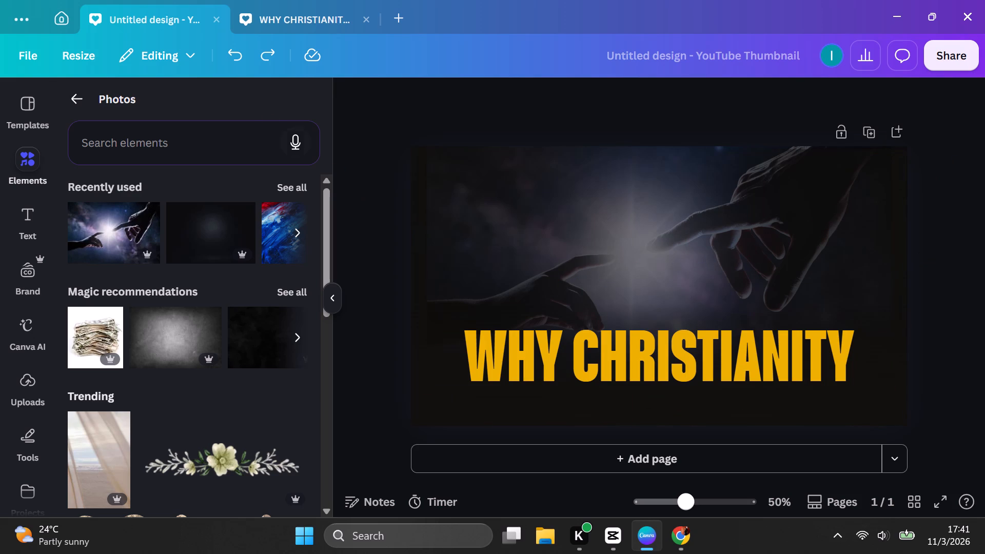
# Copy the blue bar beneath the headline in the WHY CHRISTIANITY thumbnail and paste it into the untitled design.
pyautogui.click(280, 15)
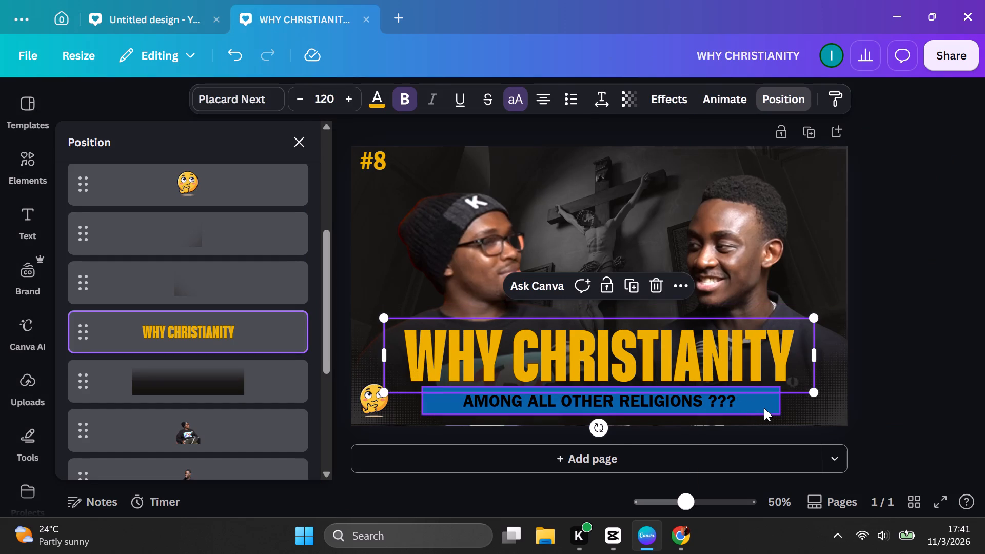
pyautogui.click(764, 408)
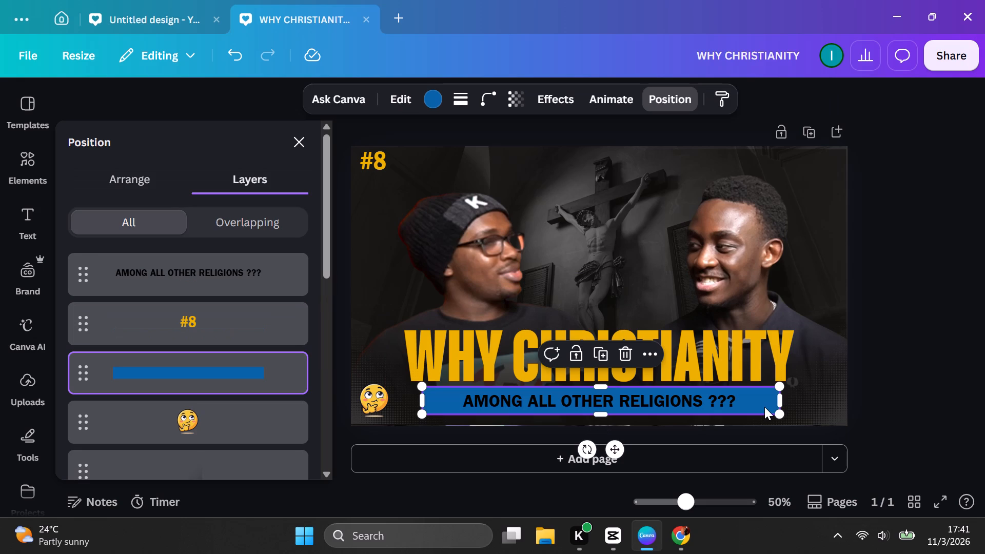
pyautogui.click(651, 352)
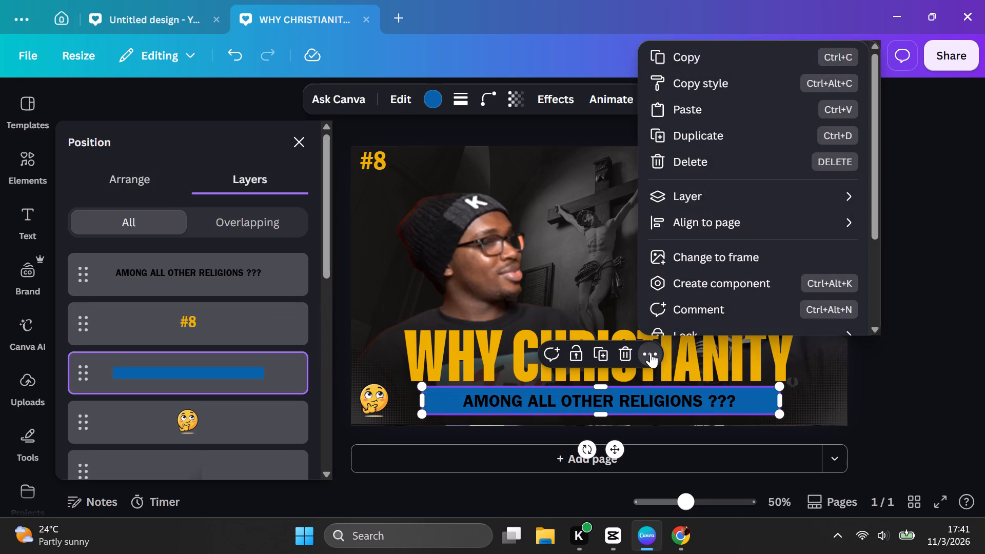
pyautogui.click(700, 61)
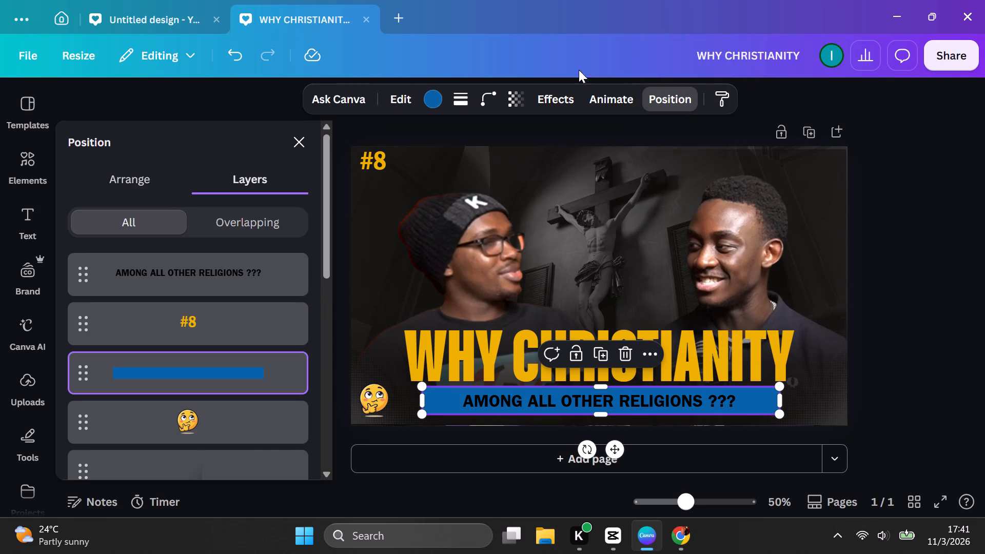
pyautogui.click(176, 16)
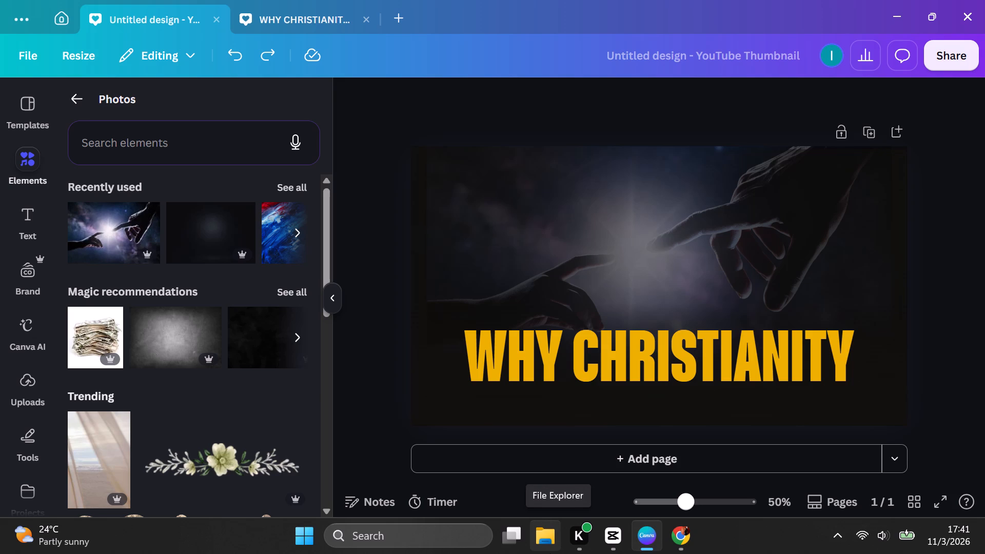
pyautogui.hotkey('ctrl', 'v')
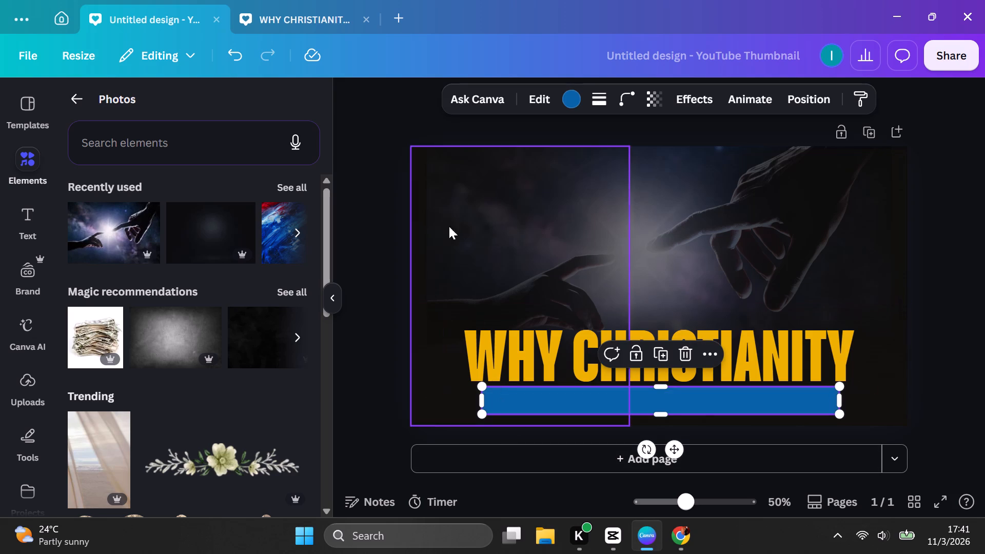
# Copy the subtitle AMONG ALL OTHER RELIGIONS ??? from the WHY CHRISTIANITY thumbnail, paste it into the untitled design and deselect it.
pyautogui.click(307, 19)
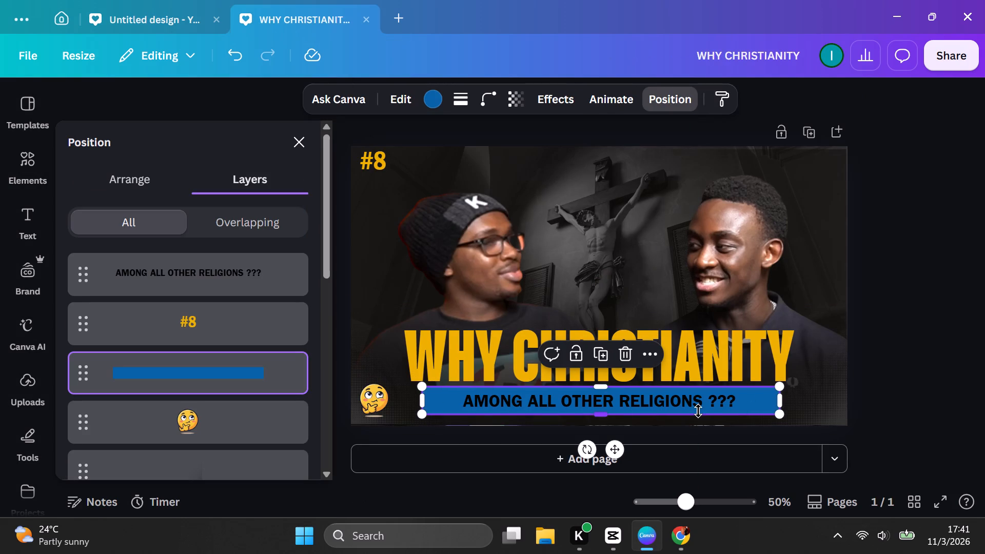
pyautogui.click(705, 403)
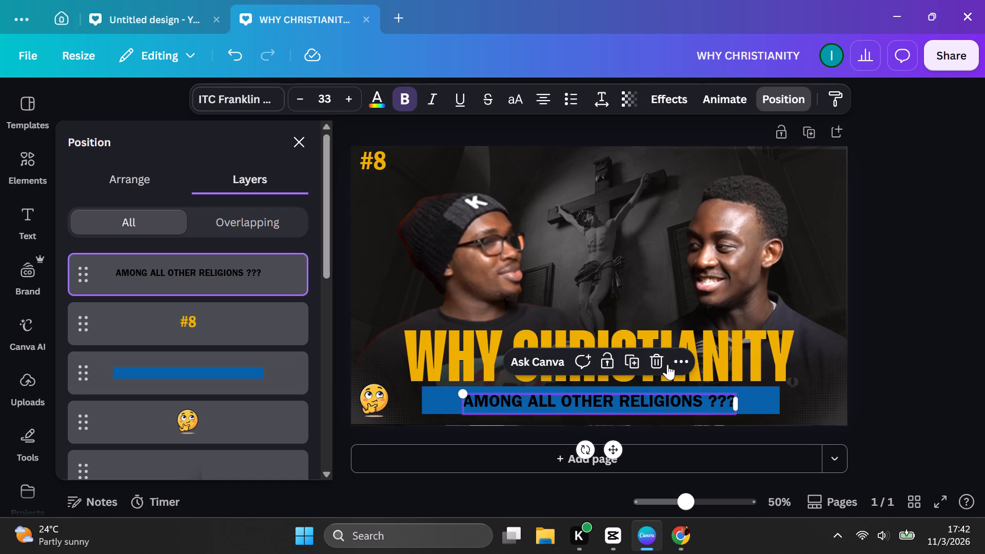
pyautogui.click(679, 360)
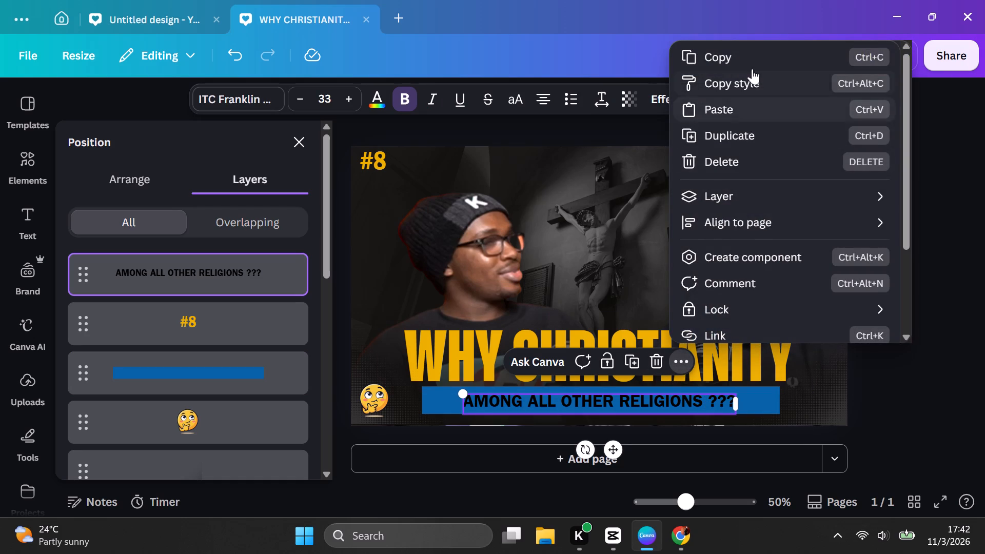
pyautogui.click(751, 50)
pyautogui.click(153, 14)
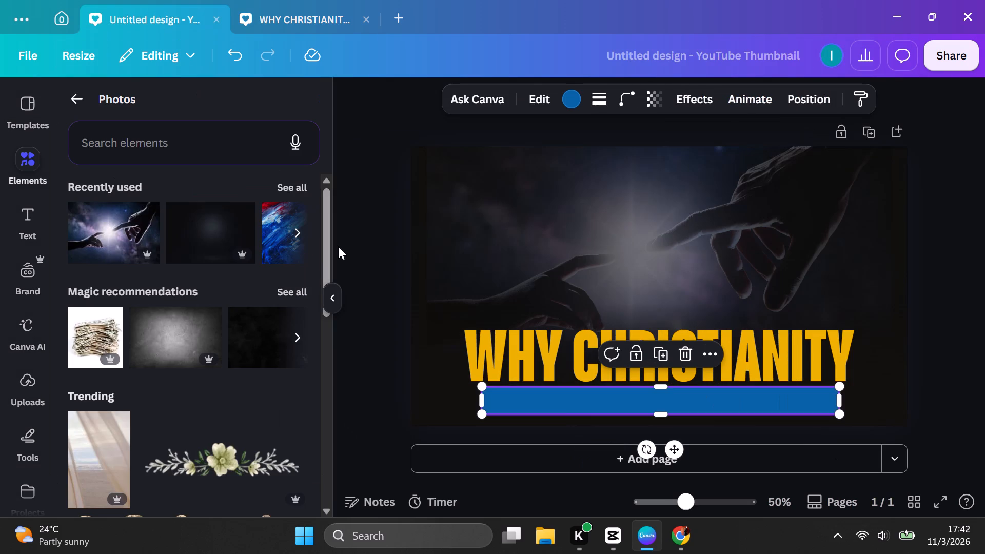
pyautogui.hotkey('ctrl', 'v')
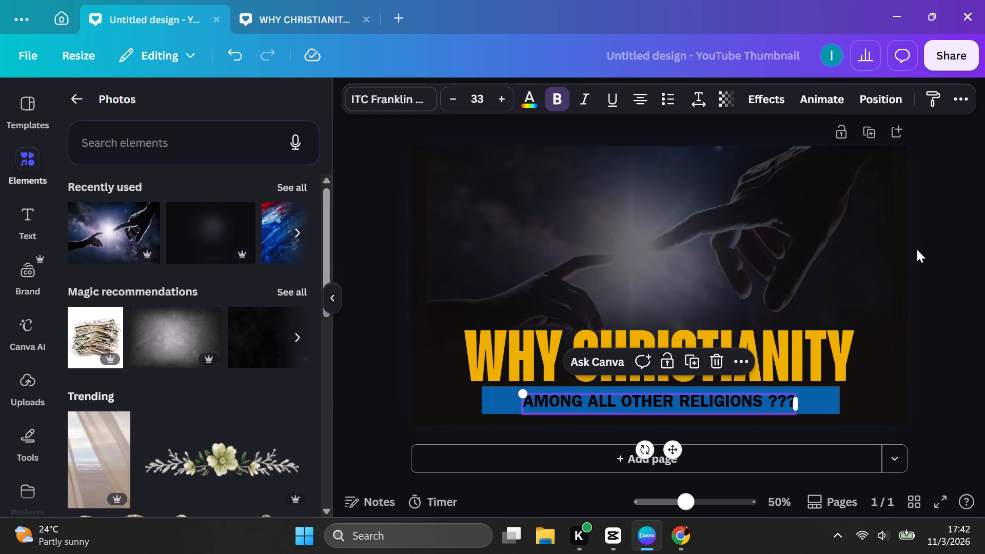
pyautogui.click(923, 233)
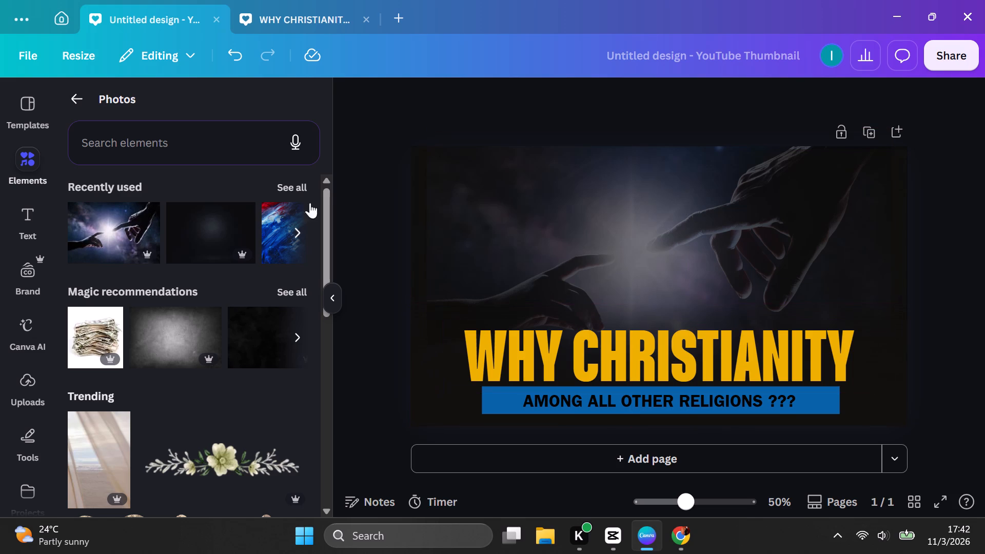
# Shrink the reaching-hands photo proportionally and center it above the WHY CHRISTIANITY headline, leaving dark margins on both sides.
pyautogui.click(662, 207)
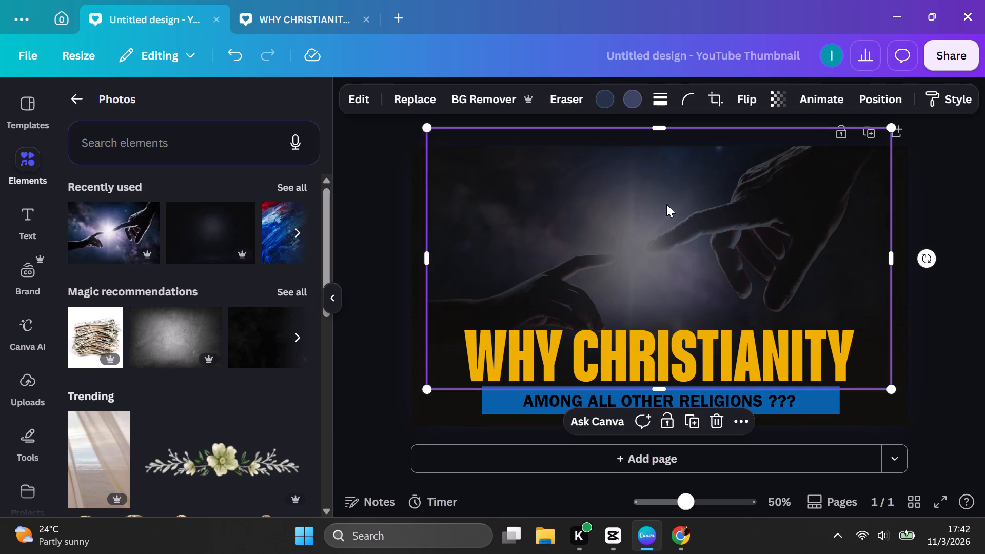
pyautogui.click(892, 97)
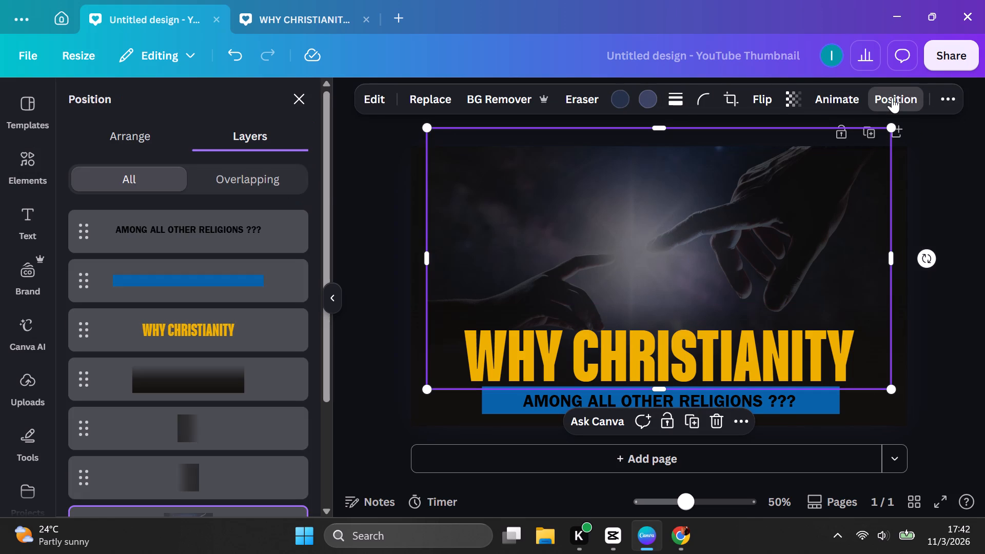
pyautogui.scroll(-3, 246, 365)
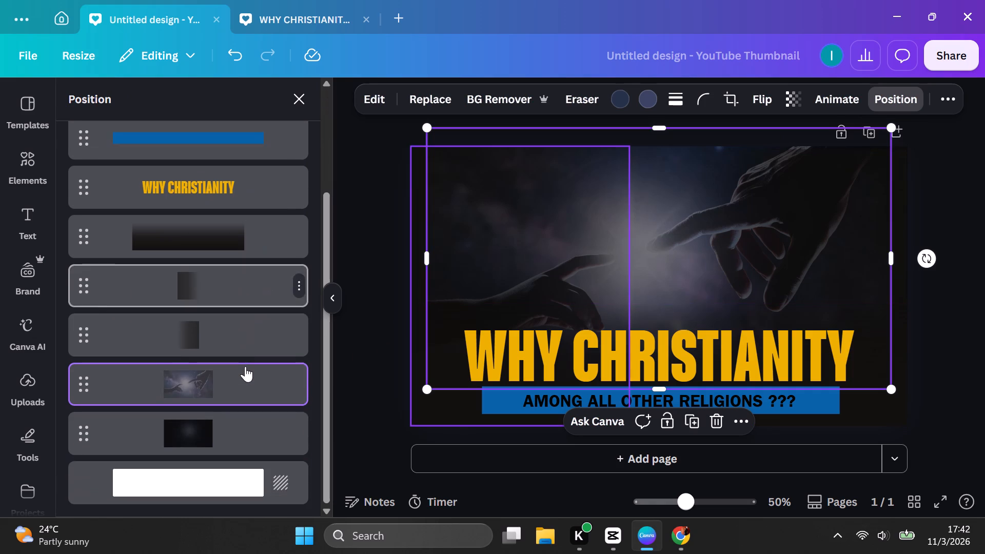
pyautogui.scroll(-1, 245, 367)
pyautogui.click(235, 379)
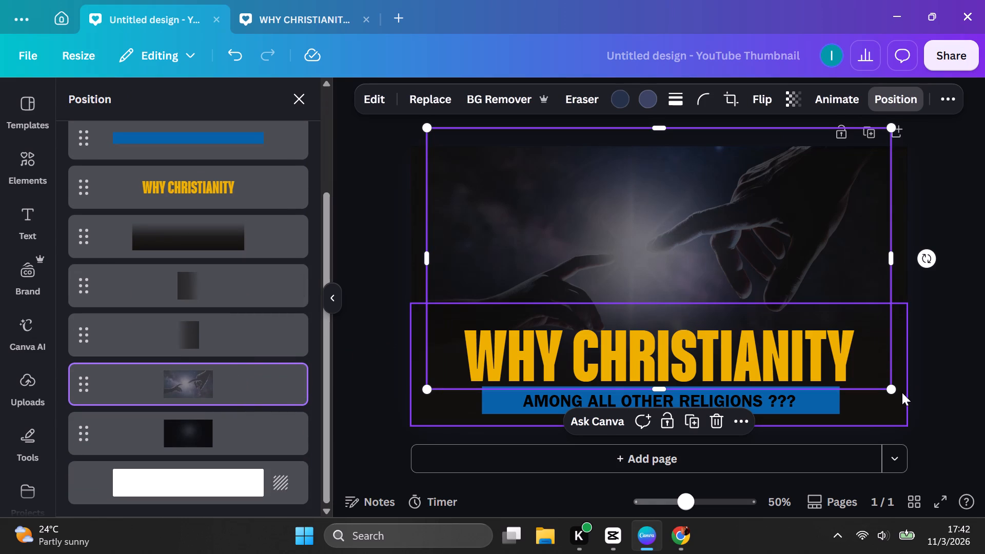
pyautogui.moveTo(890, 390); pyautogui.dragTo(877, 368)
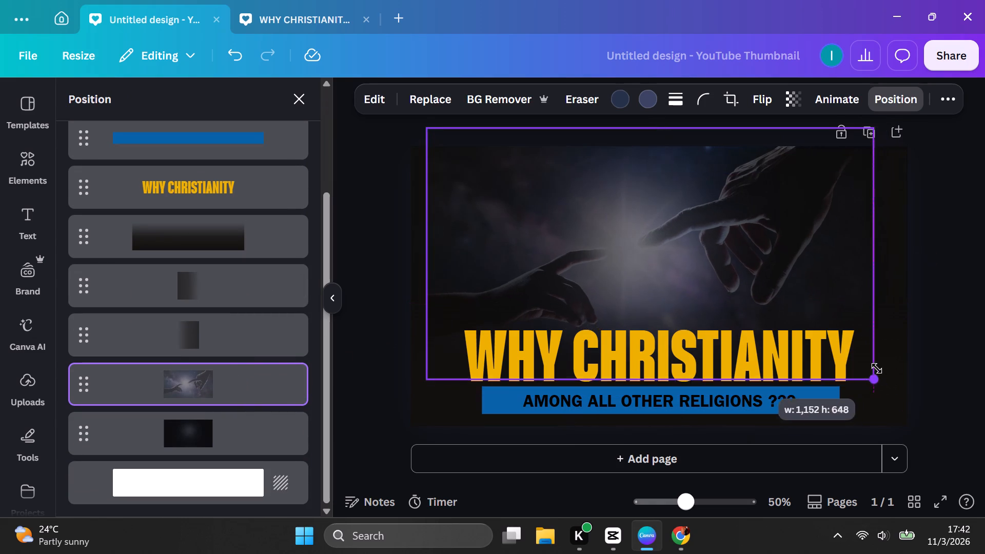
pyautogui.moveTo(877, 368); pyautogui.dragTo(845, 341)
pyautogui.moveTo(634, 269); pyautogui.dragTo(655, 260)
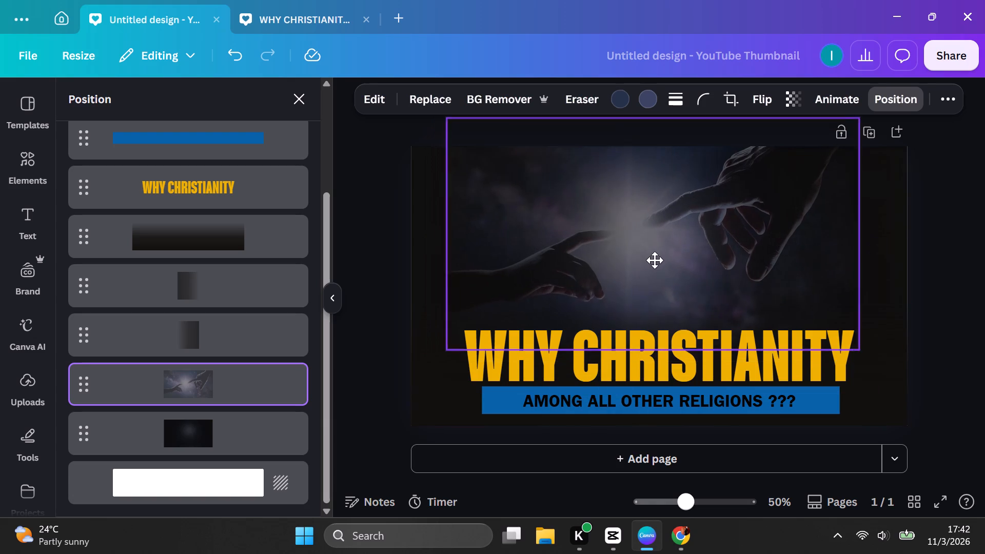
pyautogui.moveTo(655, 260); pyautogui.dragTo(656, 273)
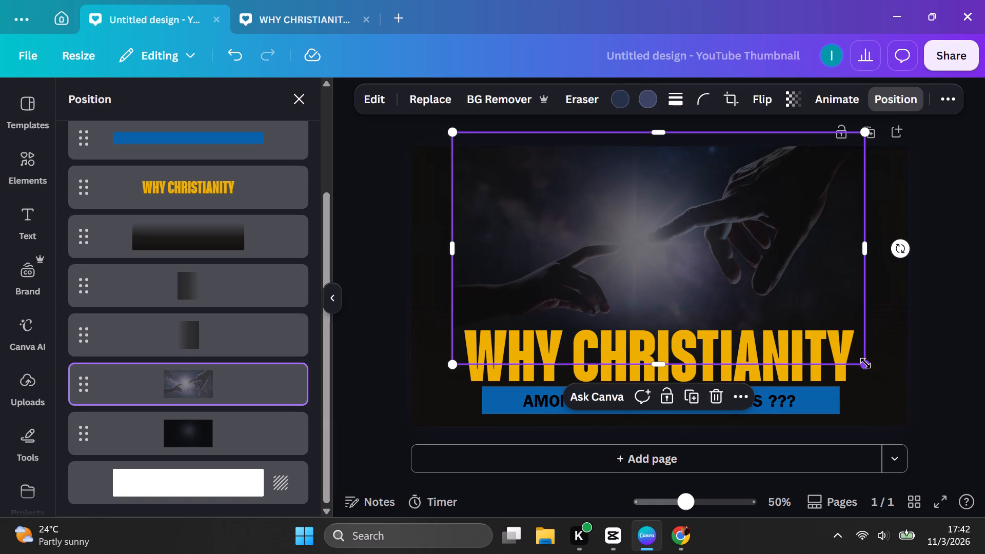
pyautogui.moveTo(865, 363); pyautogui.dragTo(836, 332)
pyautogui.moveTo(648, 242); pyautogui.dragTo(658, 249)
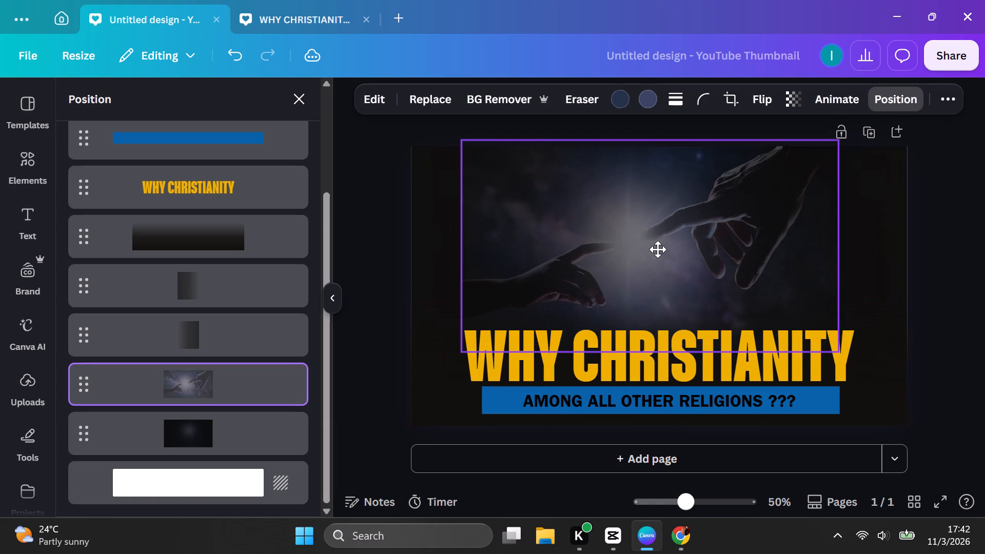
pyautogui.moveTo(658, 249); pyautogui.dragTo(658, 257)
pyautogui.click(658, 256)
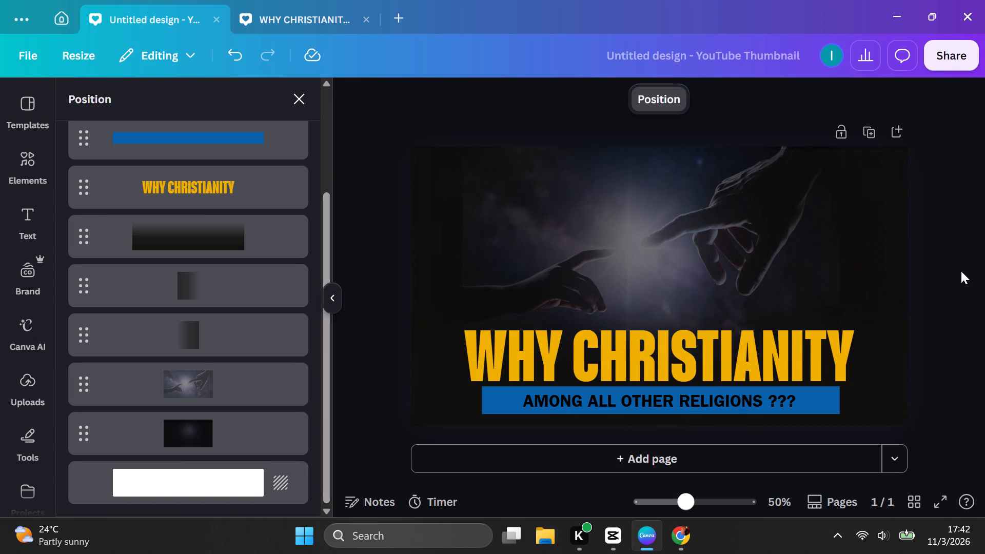
pyautogui.click(961, 271)
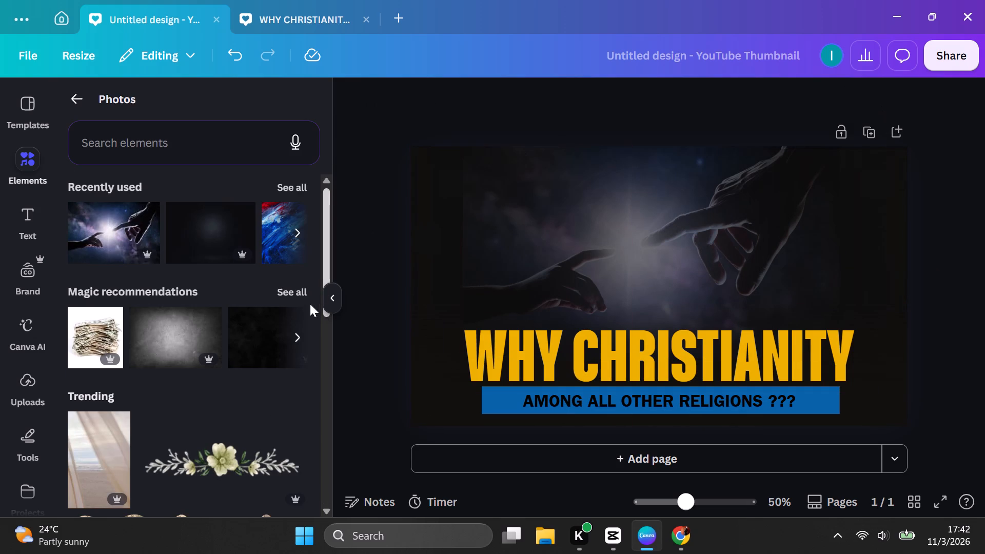
pyautogui.click(331, 301)
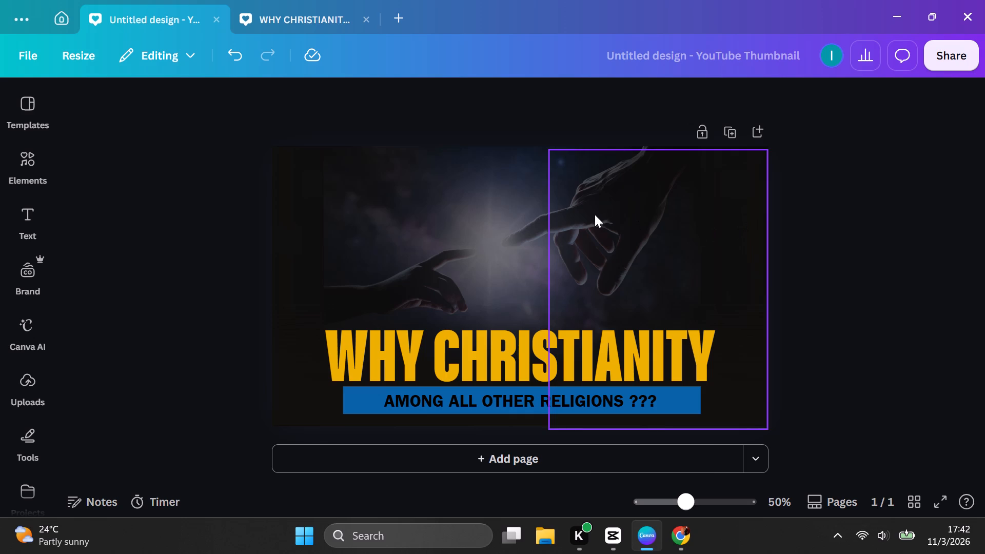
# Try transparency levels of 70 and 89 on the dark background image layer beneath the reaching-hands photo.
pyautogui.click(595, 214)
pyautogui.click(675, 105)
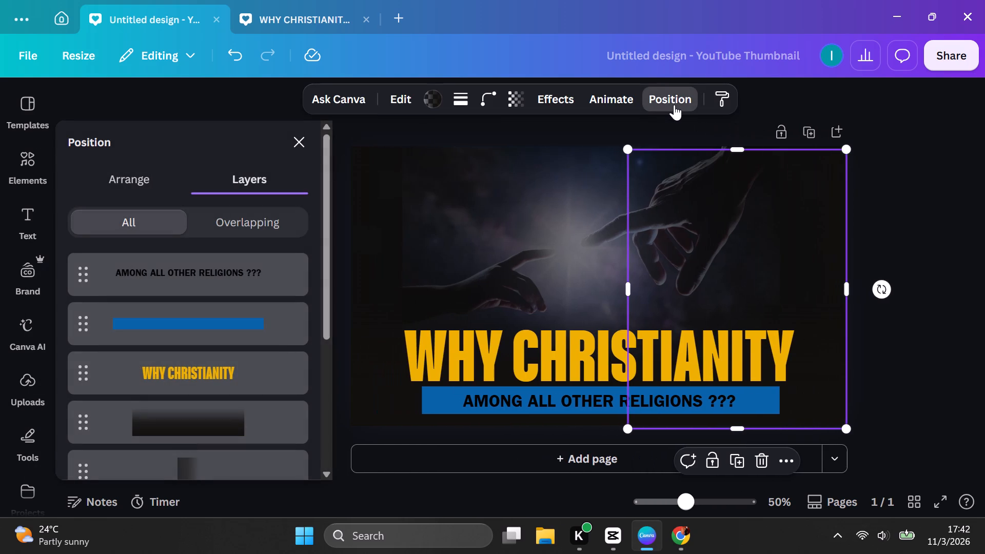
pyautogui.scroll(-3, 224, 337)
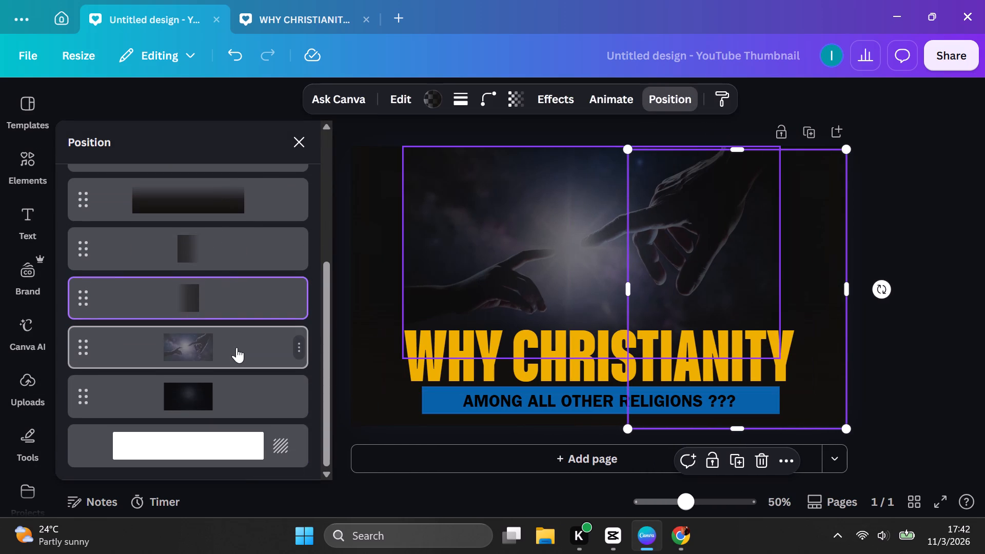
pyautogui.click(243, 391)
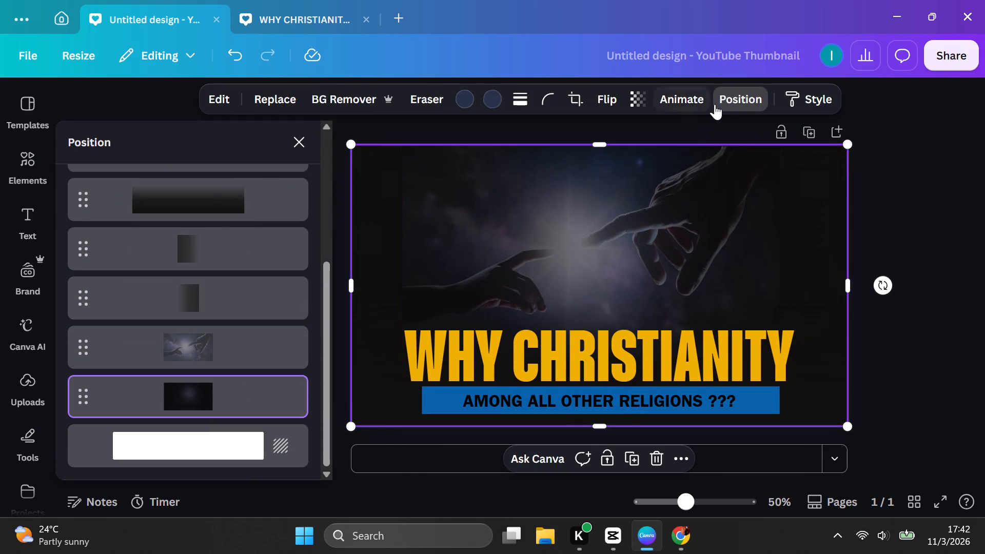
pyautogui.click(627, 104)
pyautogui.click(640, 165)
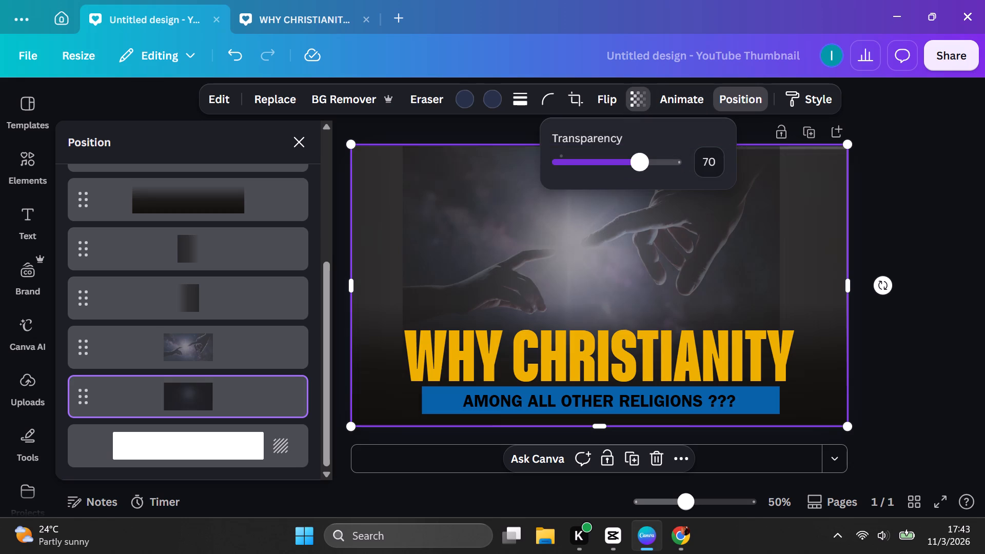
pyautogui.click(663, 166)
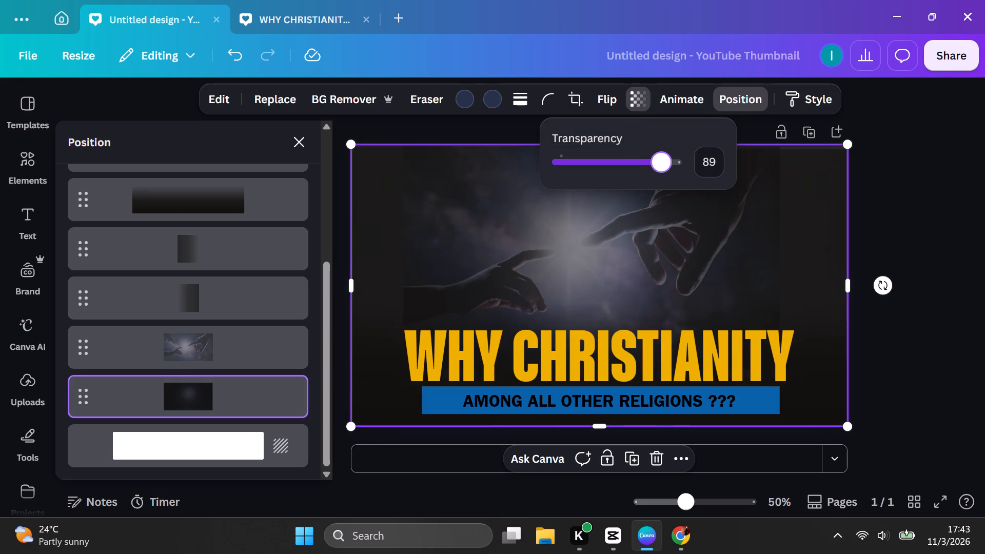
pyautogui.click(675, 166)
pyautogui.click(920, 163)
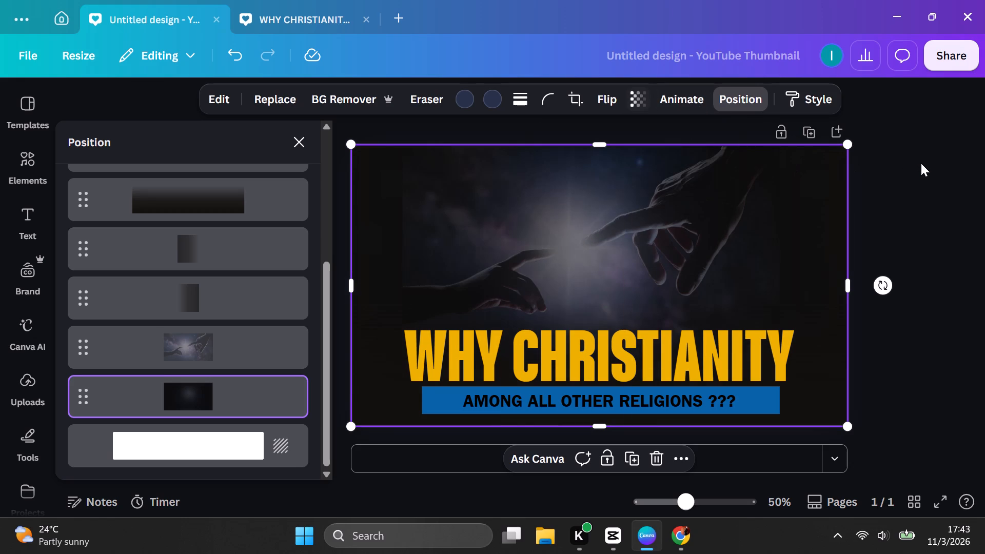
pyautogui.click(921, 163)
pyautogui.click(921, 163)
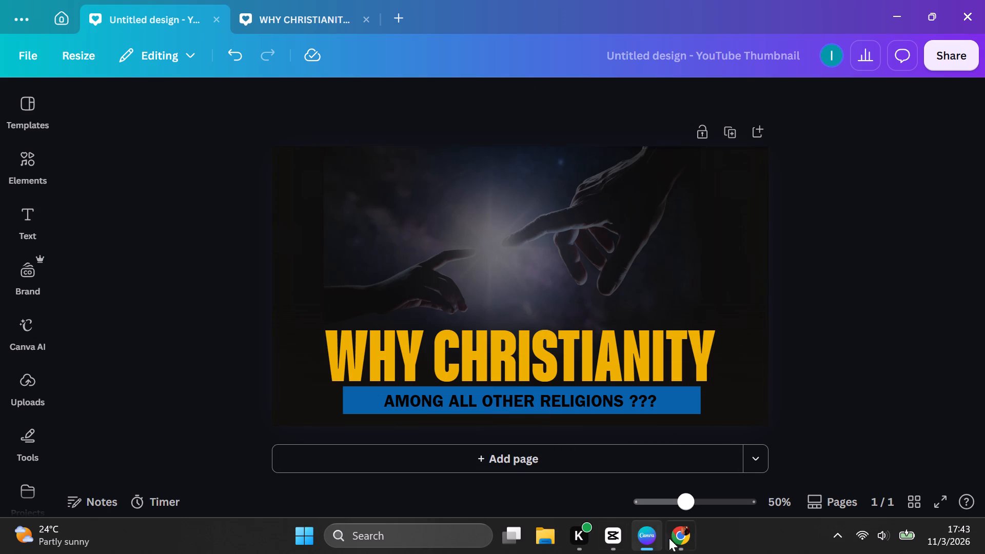
pyautogui.click(396, 539)
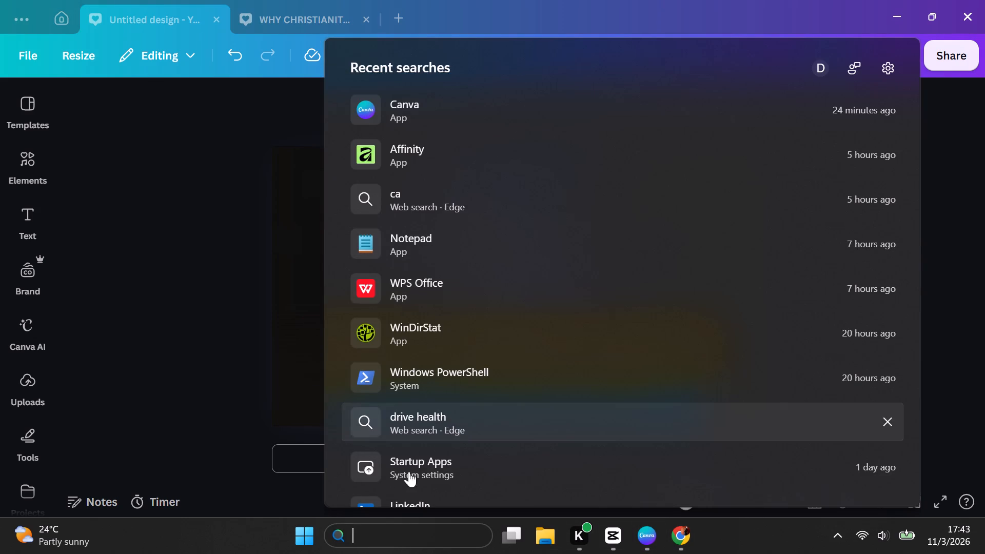